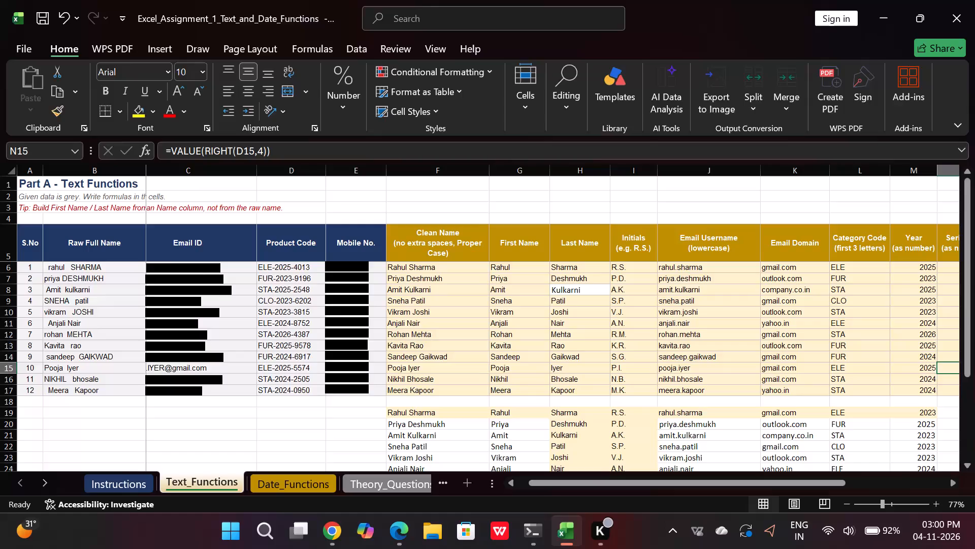
# Examine the existing Serial No. formulas in cells N13, N10 and N6 alongside the Product Code column.
pyautogui.hscroll(-2, 830, 422)
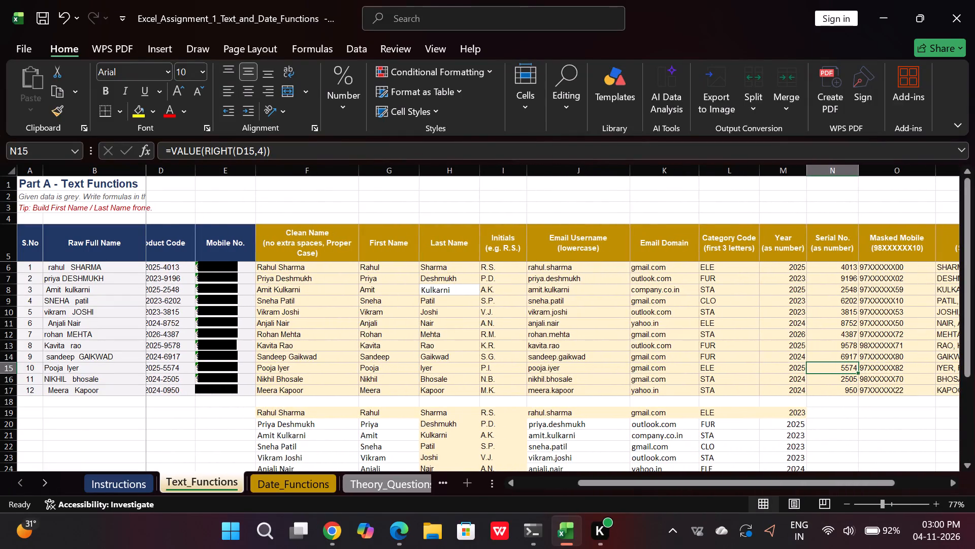
pyautogui.click(840, 345)
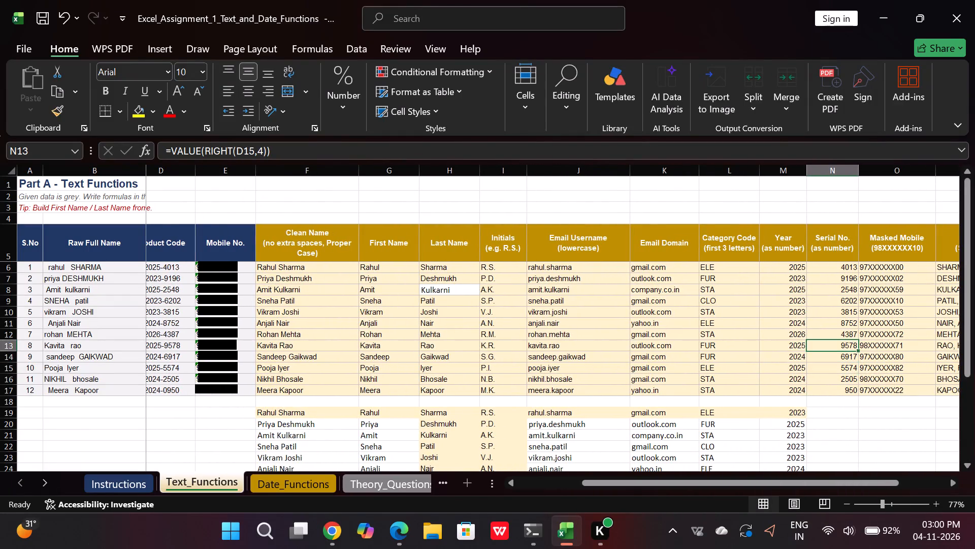
pyautogui.click(837, 317)
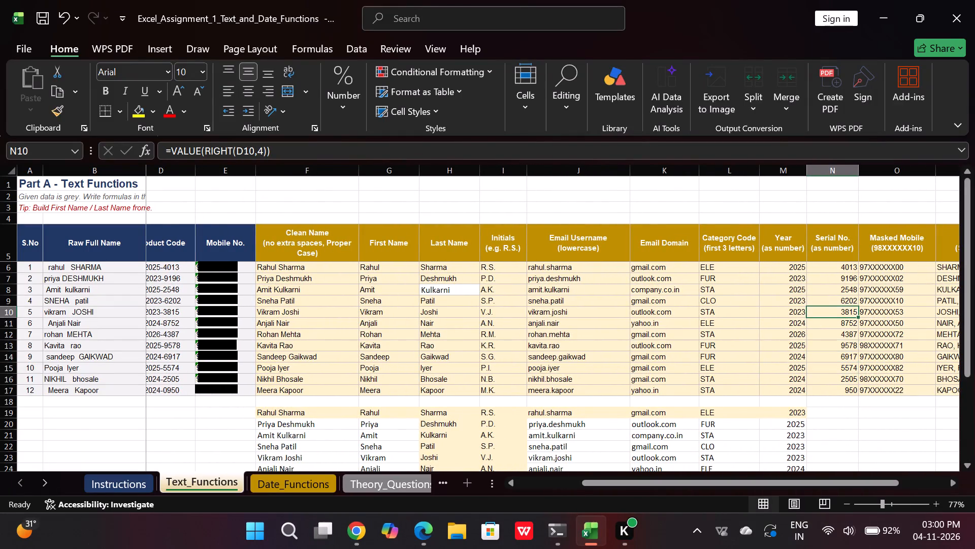
pyautogui.hscroll(-1, 846, 297)
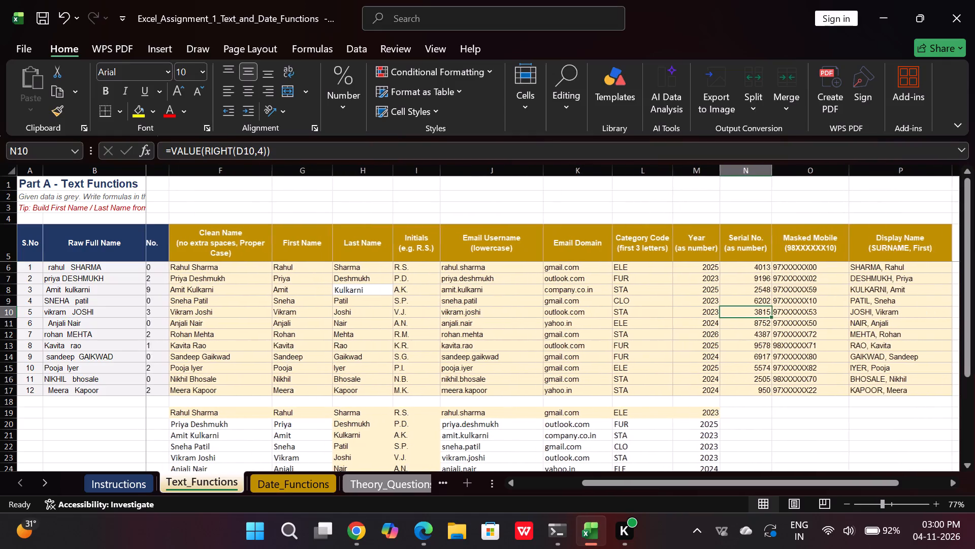
pyautogui.hscroll(-1, 846, 297)
pyautogui.scroll(3, 763, 290)
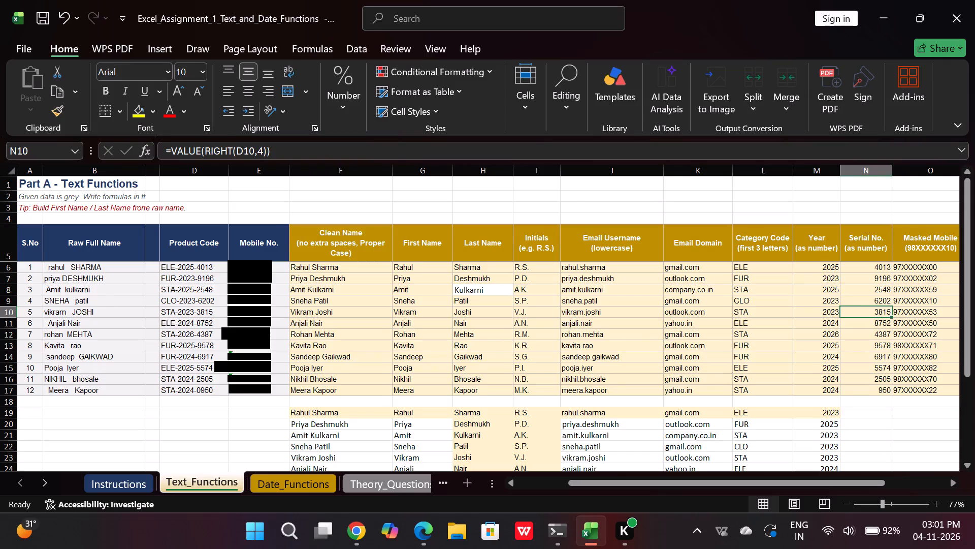
pyautogui.scroll(2, 393, 353)
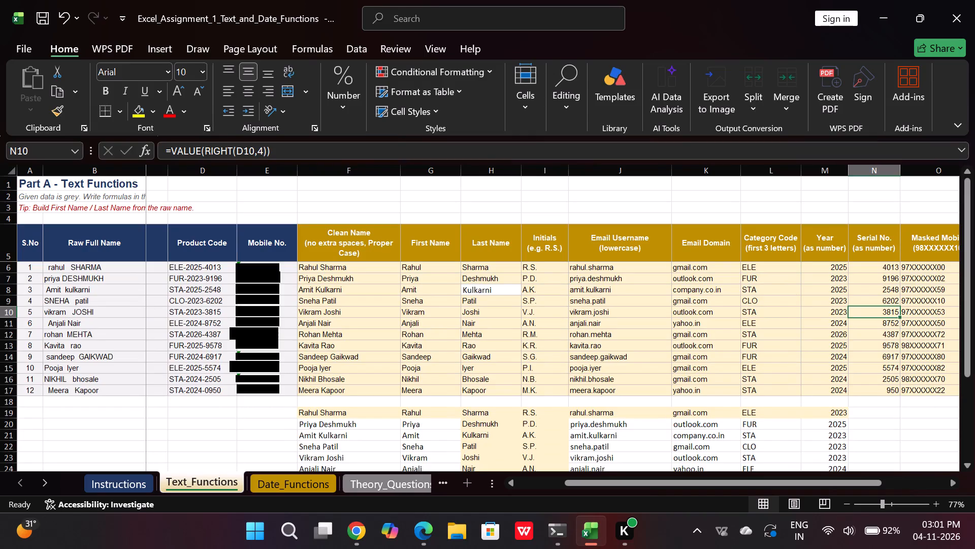
pyautogui.click(870, 263)
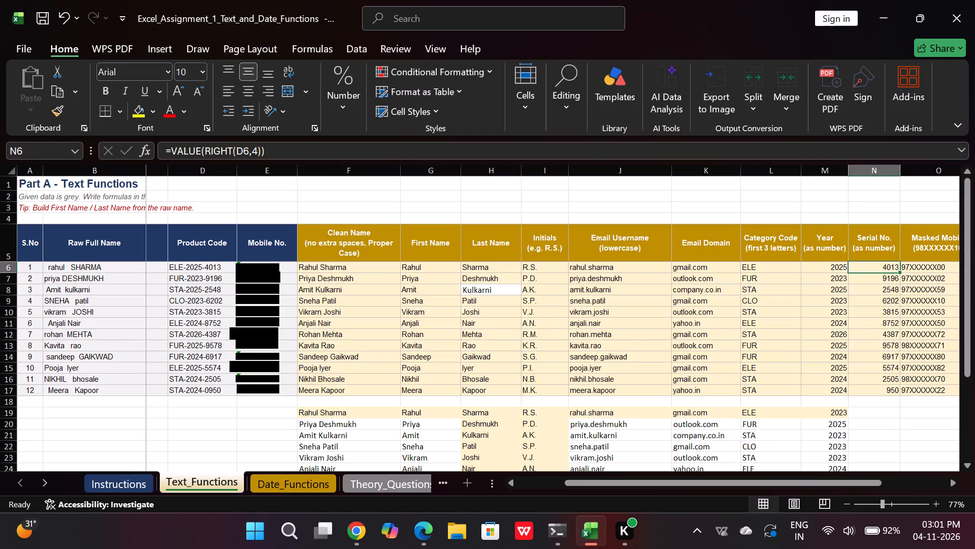
# Enter =VALUE(RIGHT(D6,4)) in cell N19 to extract the first product code's serial number as a number.
pyautogui.click(867, 420)
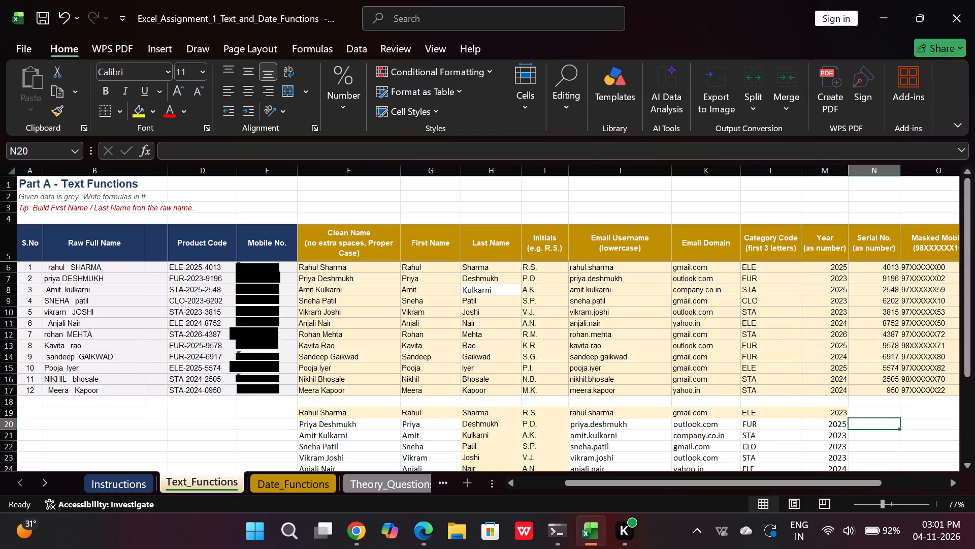
pyautogui.click(867, 413)
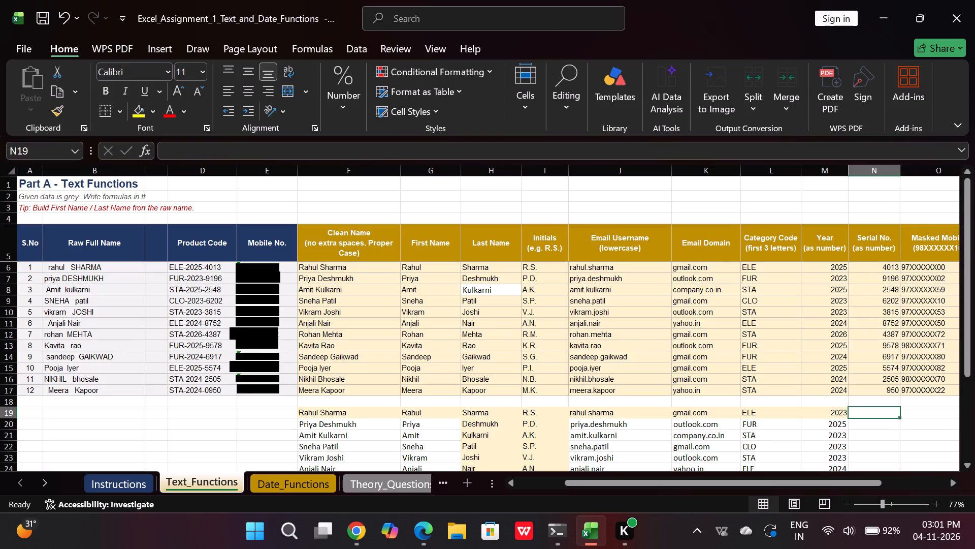
pyautogui.write('vla')
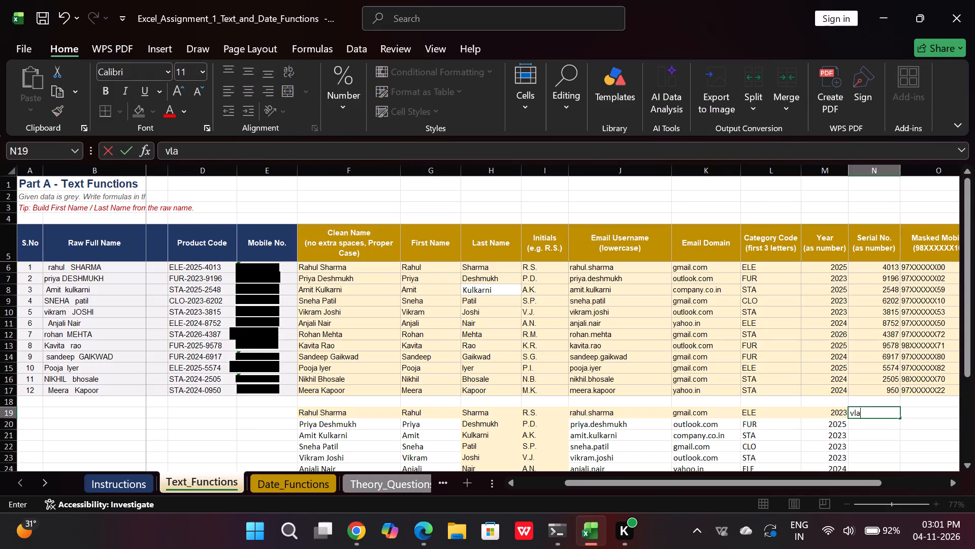
pyautogui.press('BackSpace')
pyautogui.press('BackSpace')
pyautogui.press('BackSpace')
pyautogui.write('=value')
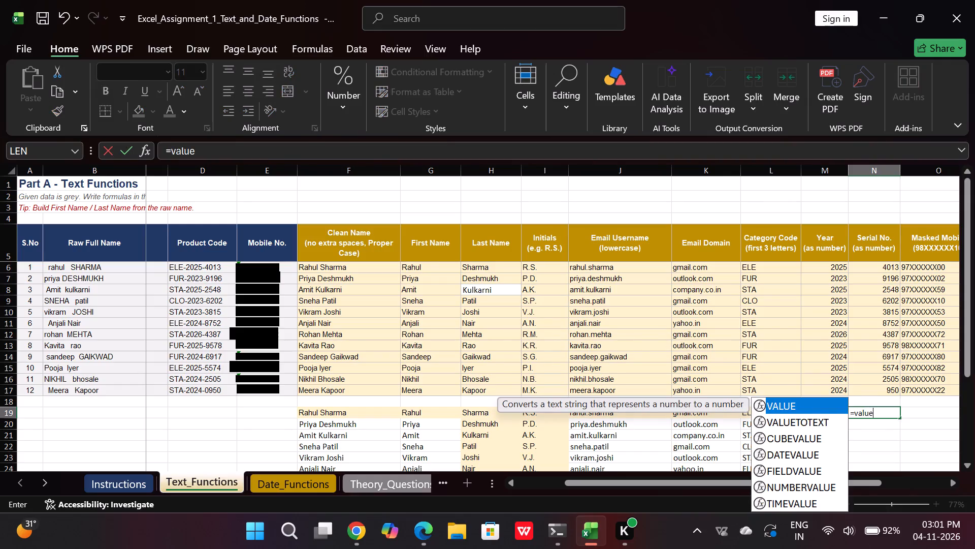
pyautogui.doubleClick(815, 400)
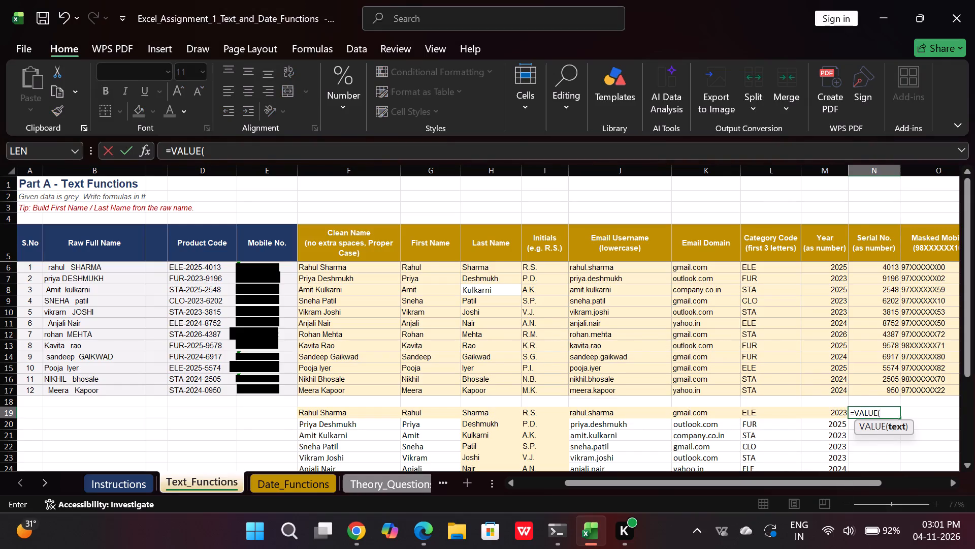
pyautogui.write('right')
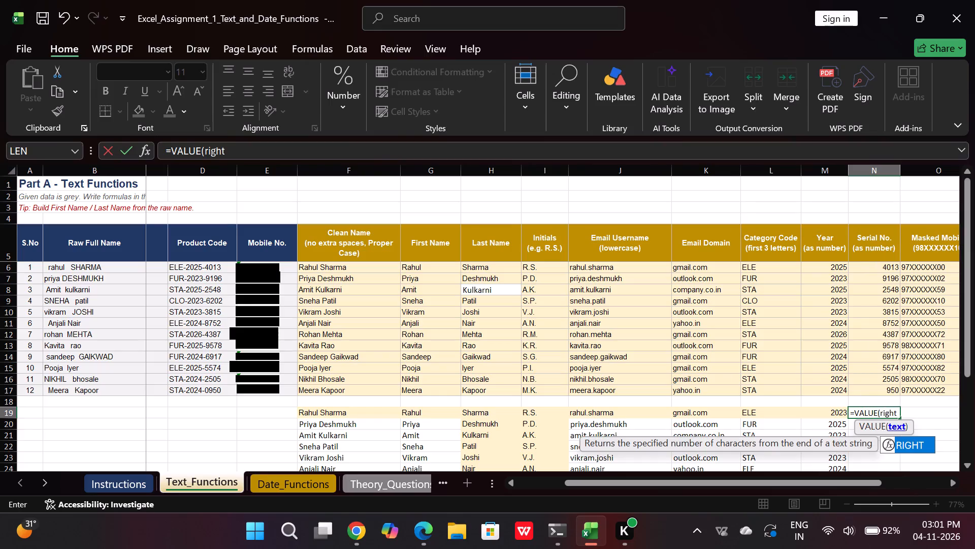
pyautogui.doubleClick(912, 444)
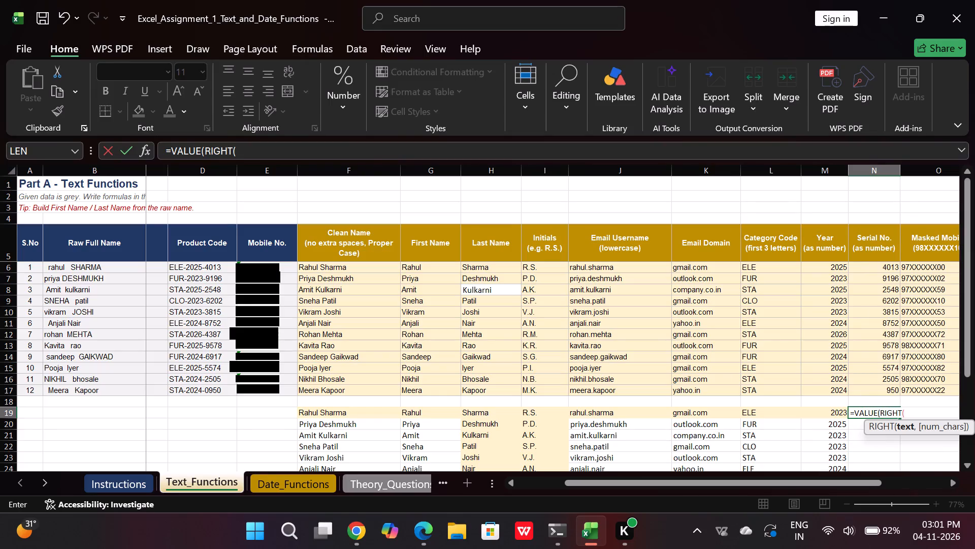
pyautogui.click(200, 266)
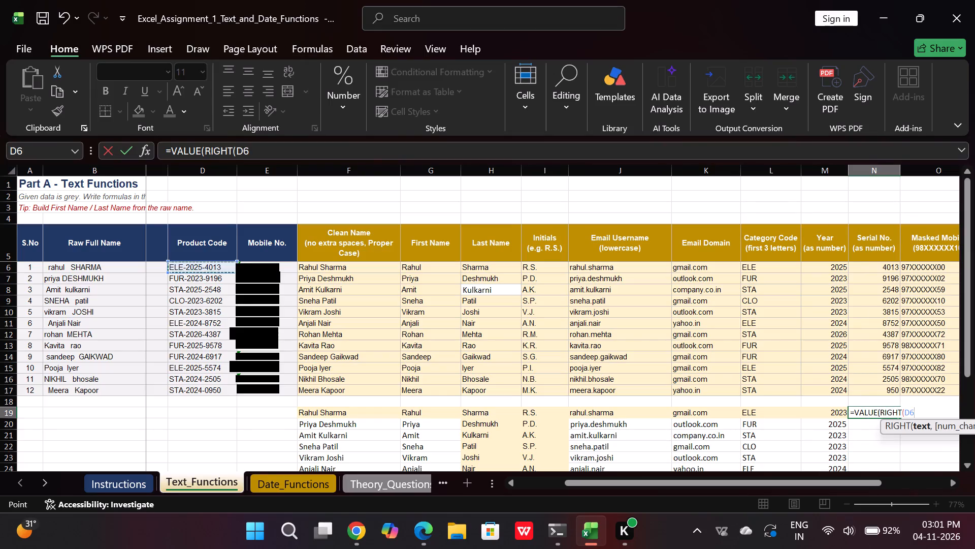
pyautogui.press(',')
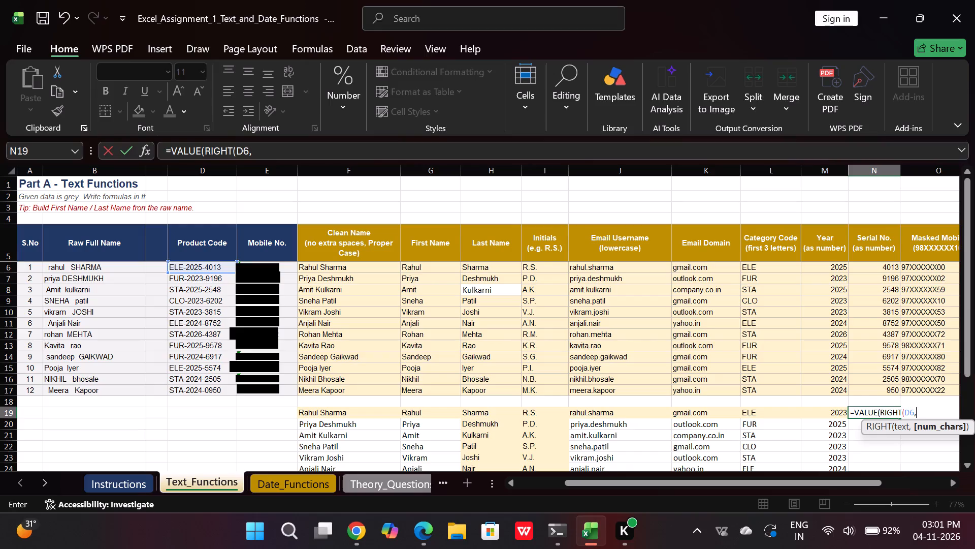
pyautogui.press('4')
pyautogui.hotkey('shift', ')')
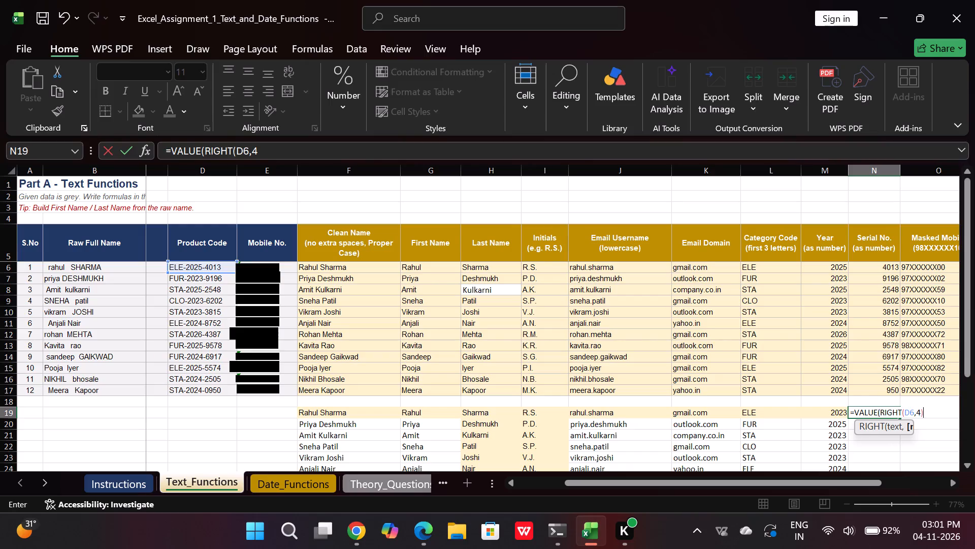
pyautogui.press('Return')
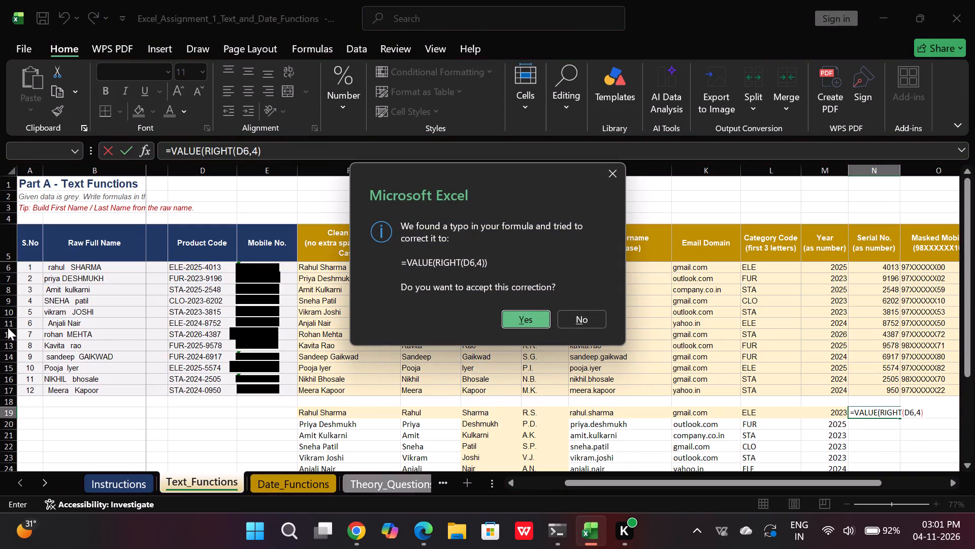
pyautogui.click(539, 319)
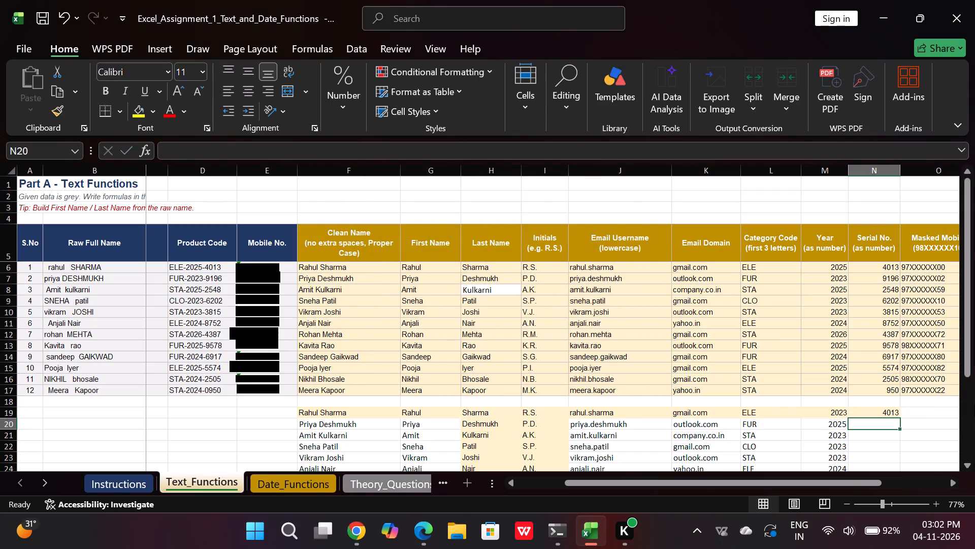
# Enter =VALUE(RIGHT(D7,4)) in cell N20 to extract the second product code's serial number.
pyautogui.click(865, 423)
pyautogui.press('=')
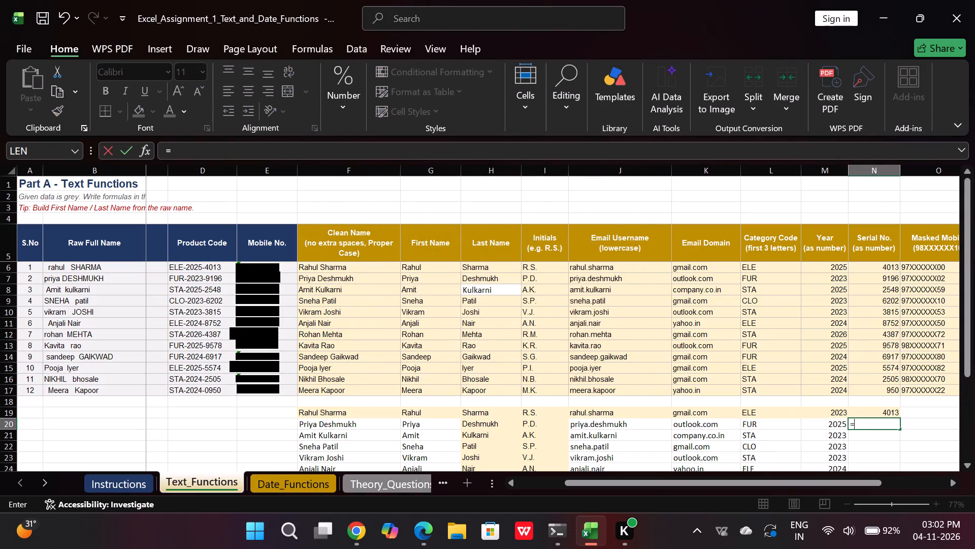
pyautogui.write('value')
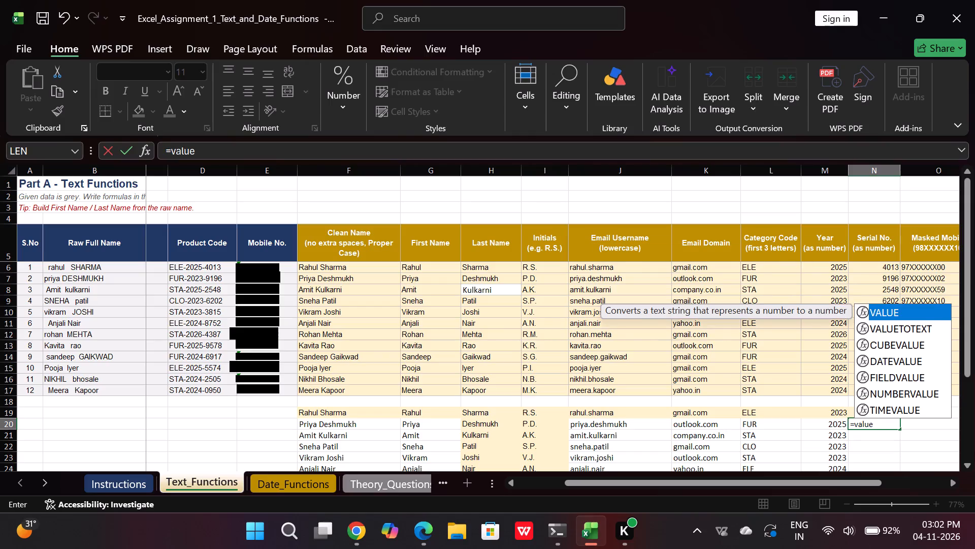
pyautogui.doubleClick(880, 312)
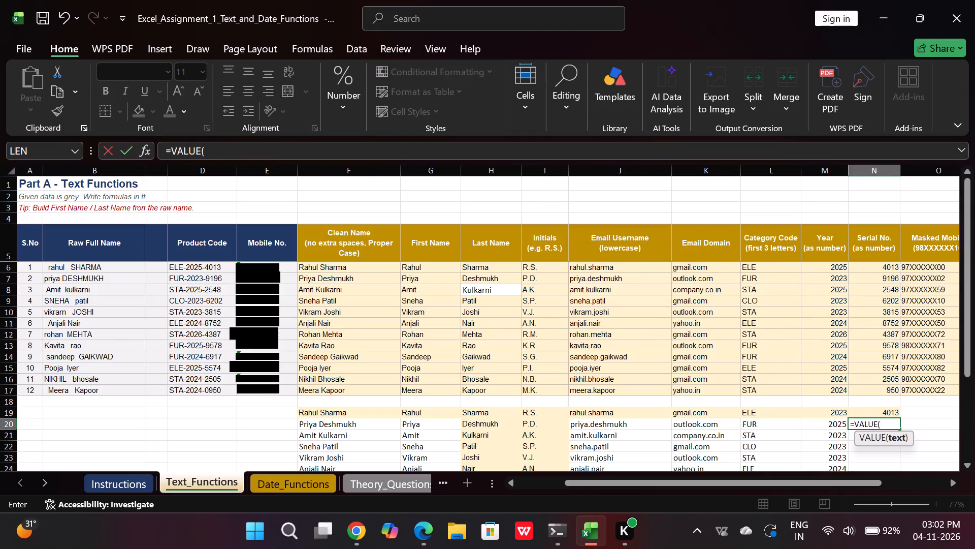
pyautogui.press('r')
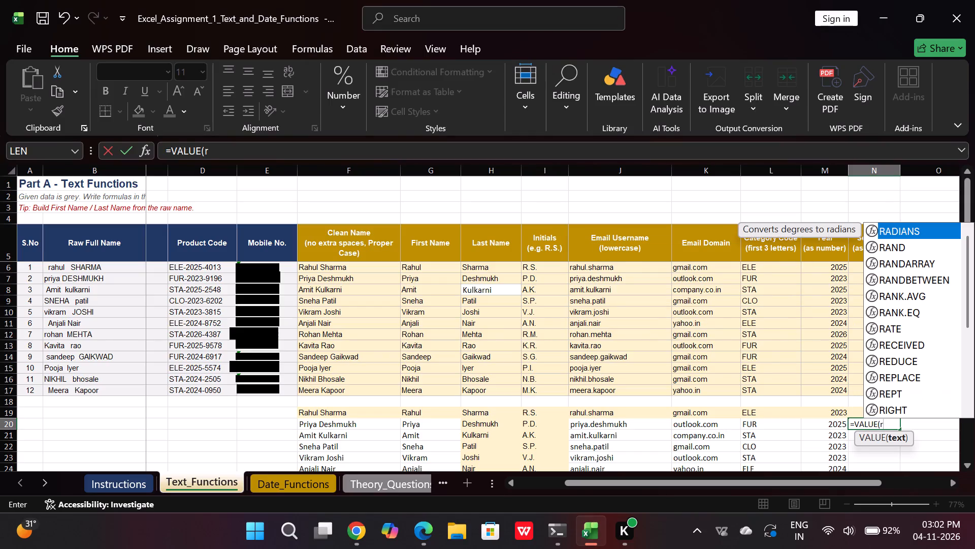
pyautogui.write('ight')
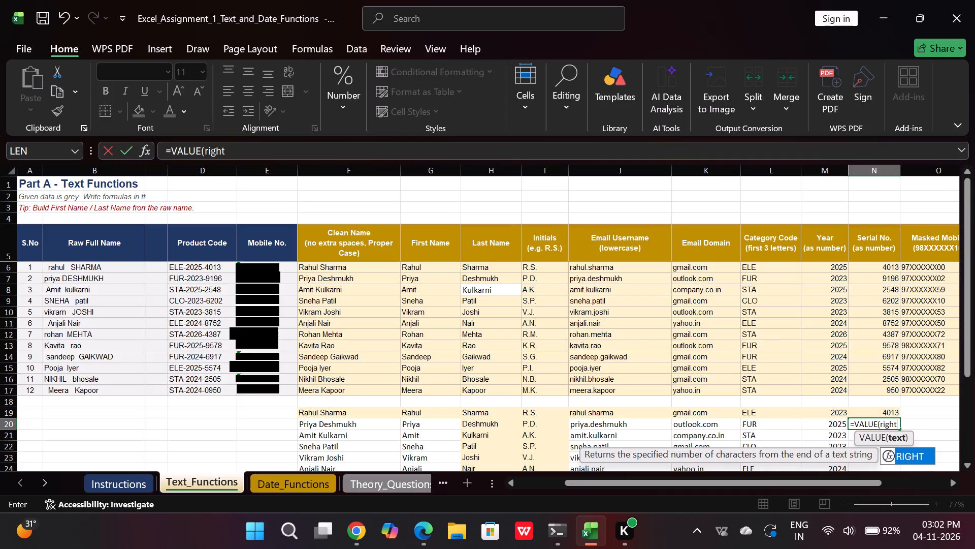
pyautogui.doubleClick(905, 462)
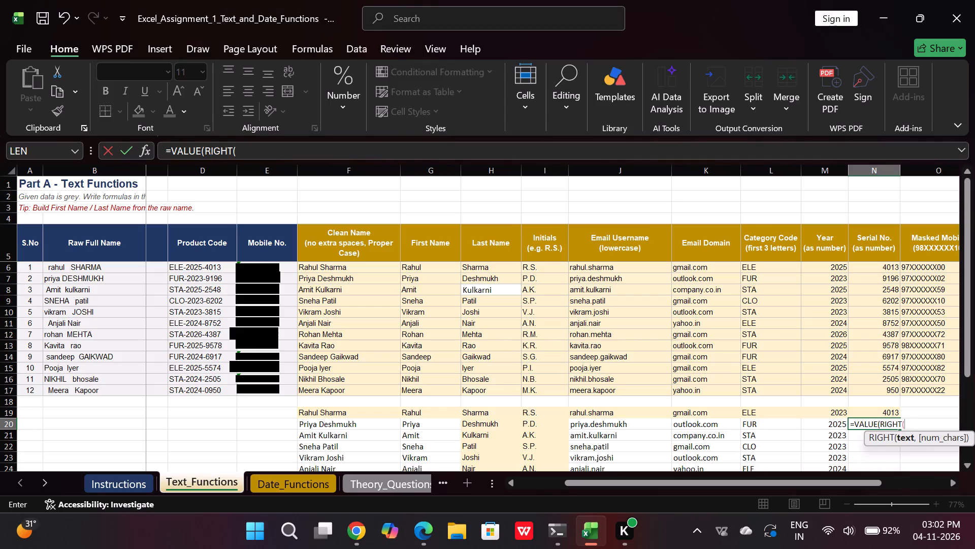
pyautogui.click(211, 279)
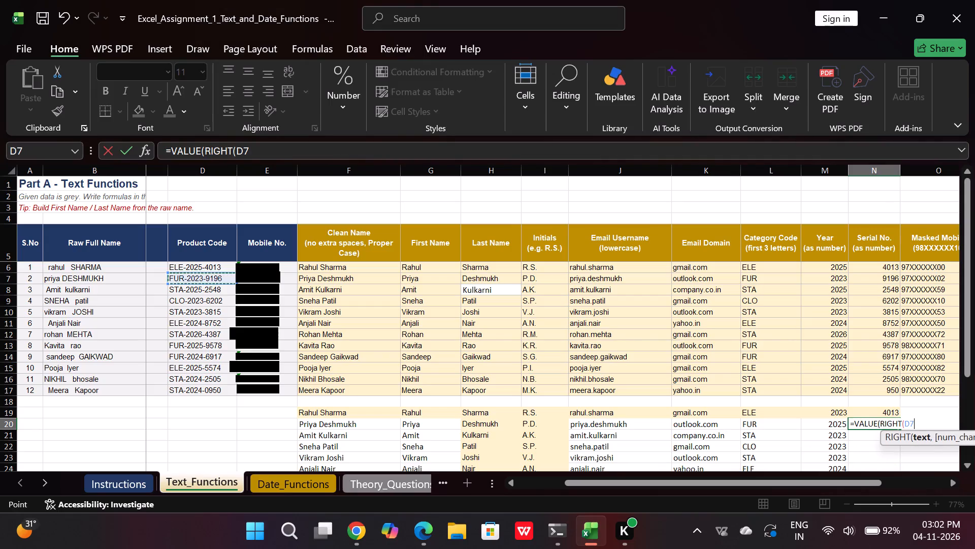
pyautogui.press(',')
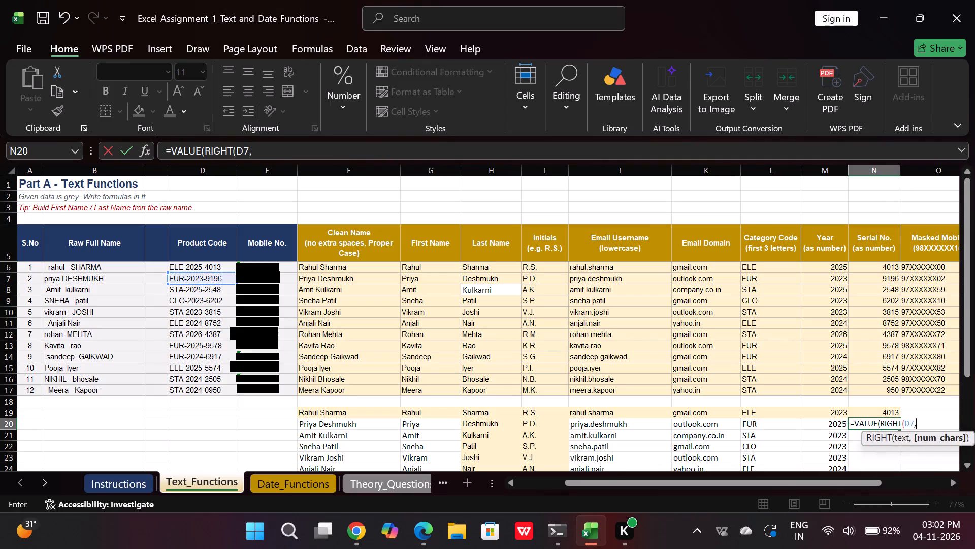
pyautogui.press('4')
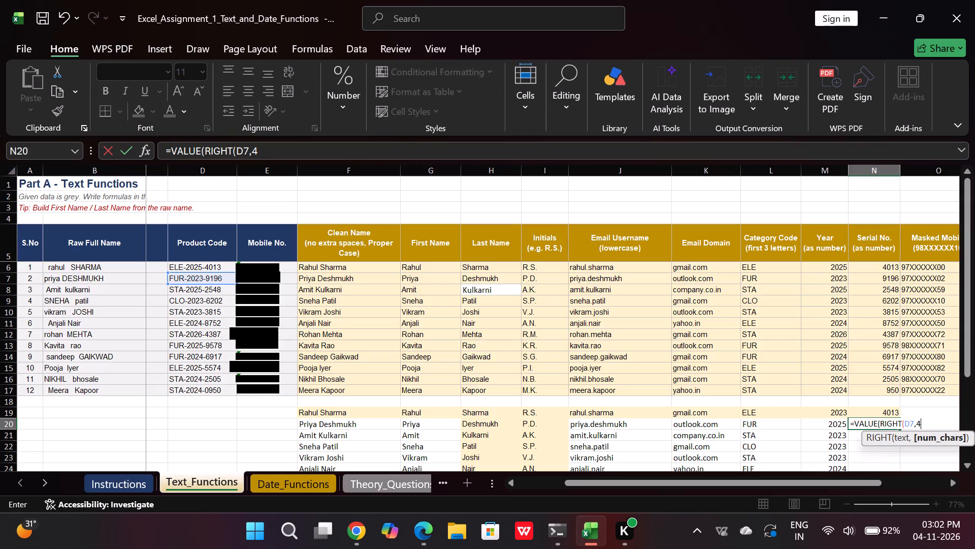
pyautogui.write('))')
pyautogui.press('Return')
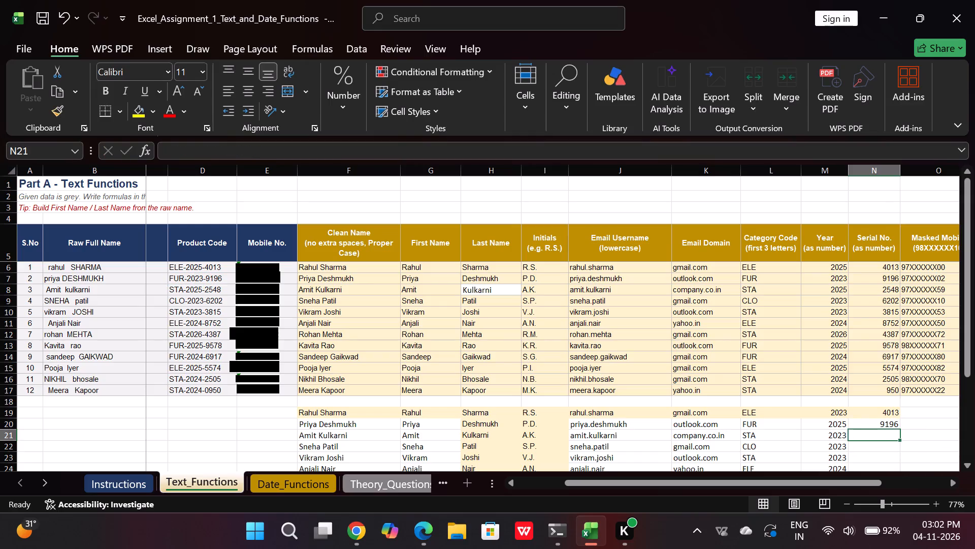
# Enter =VALUE(RIGHT(D8,4)) in cell N21 to extract the third product code's serial number as a number.
pyautogui.hotkey('shift', 'v')
pyautogui.press('BackSpace')
pyautogui.write('=val')
pyautogui.write('ue')
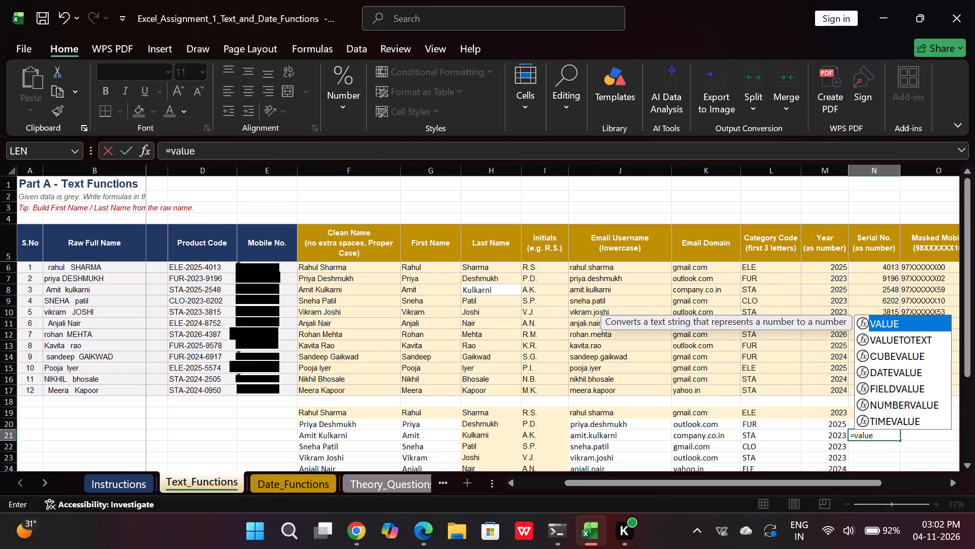
pyautogui.doubleClick(886, 326)
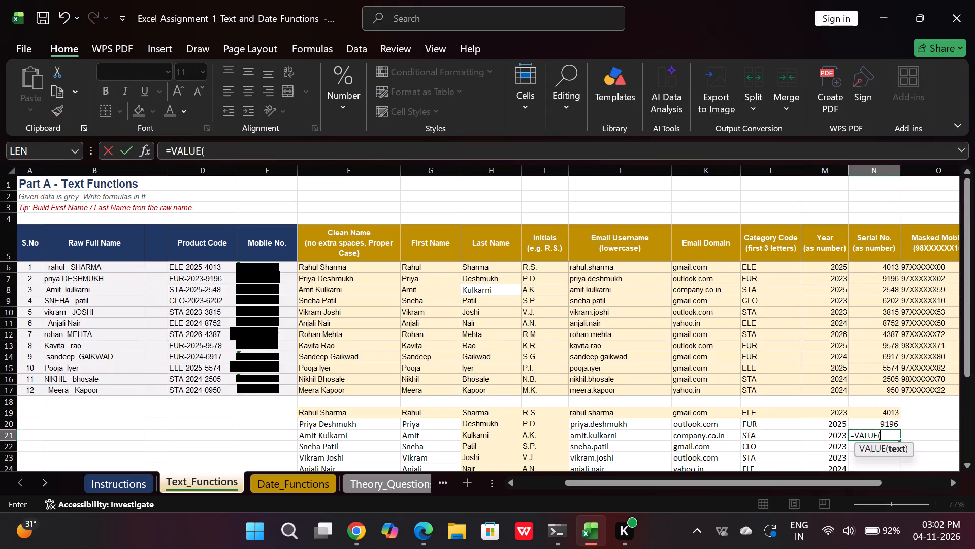
pyautogui.click(189, 290)
pyautogui.write(',4')
pyautogui.hotkey('shift', ')')
pyautogui.press('Return')
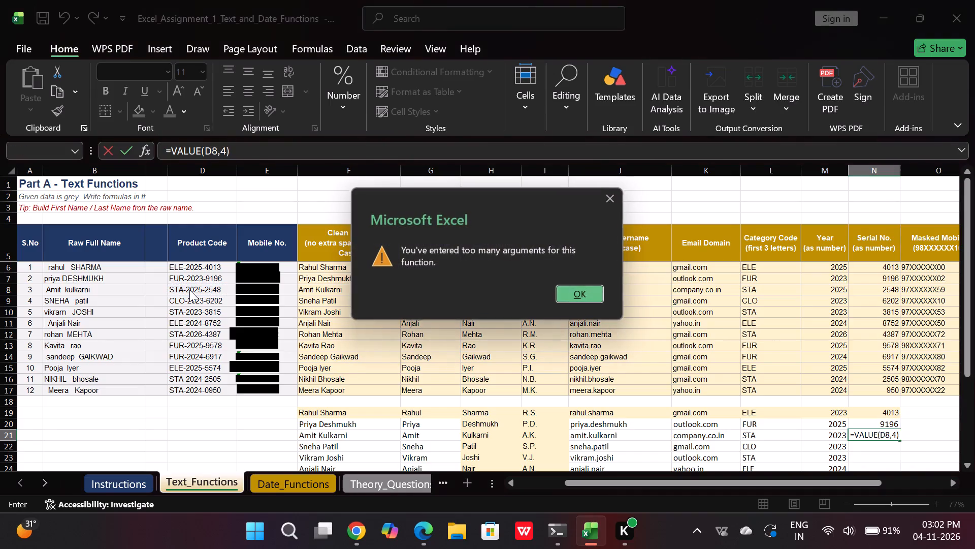
pyautogui.click(592, 295)
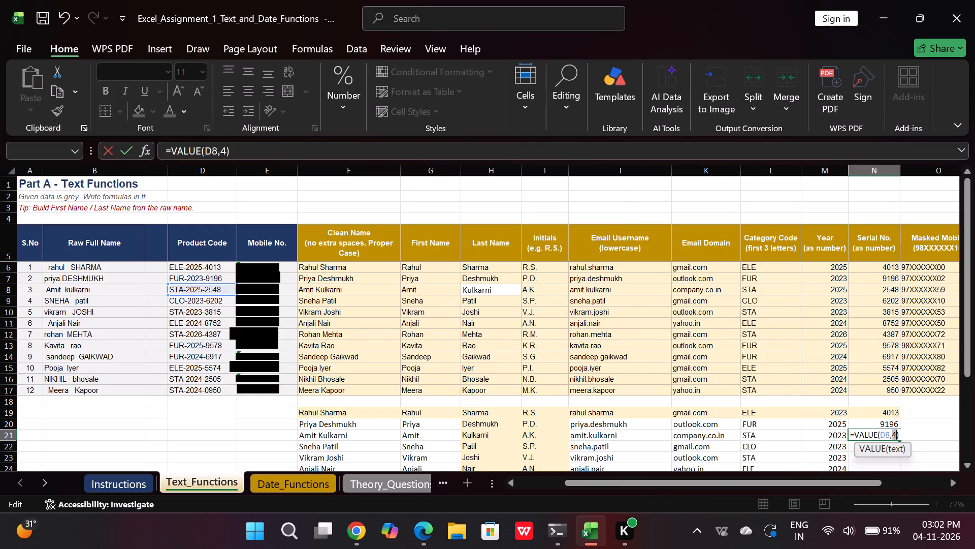
pyautogui.click(881, 438)
pyautogui.write('right')
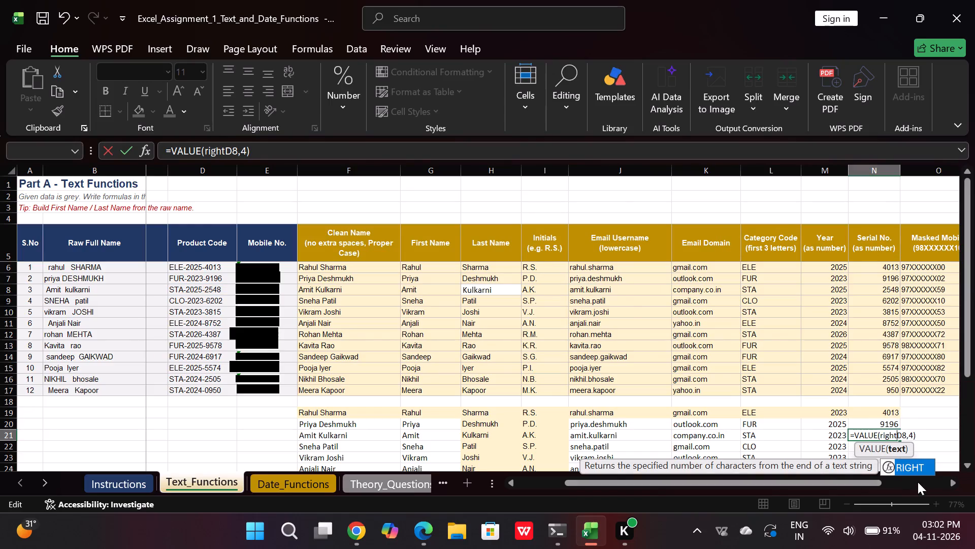
pyautogui.doubleClick(917, 474)
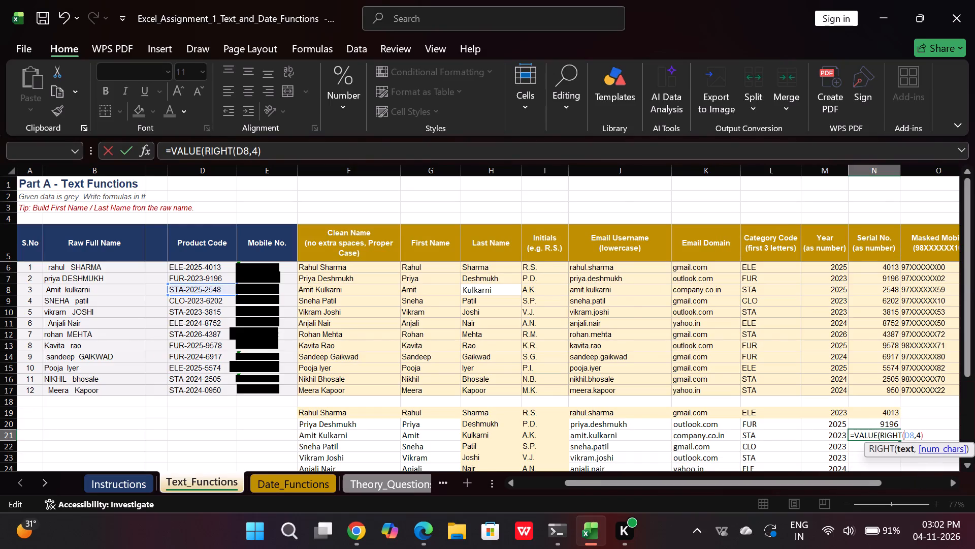
pyautogui.click(933, 438)
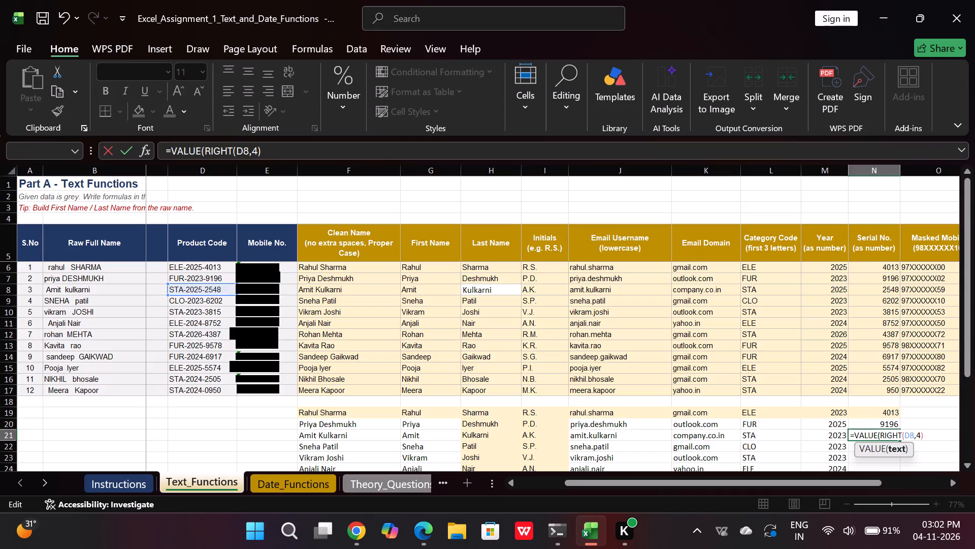
pyautogui.hotkey('shift', ')')
pyautogui.press('Return')
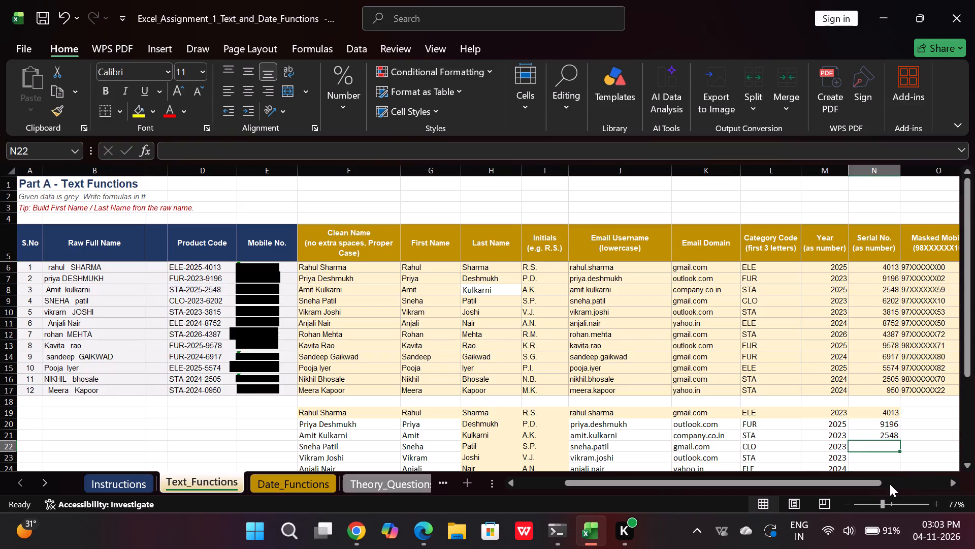
# Enter =VALUE(RIGHT(D9,4)) in cell N22 to extract the fourth product code's serial number.
pyautogui.press('=')
pyautogui.write('value')
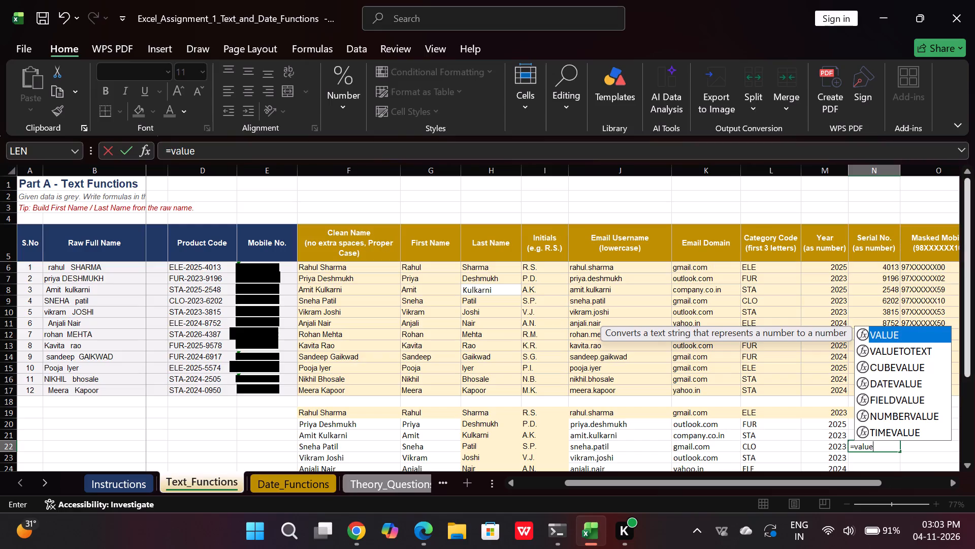
pyautogui.doubleClick(908, 338)
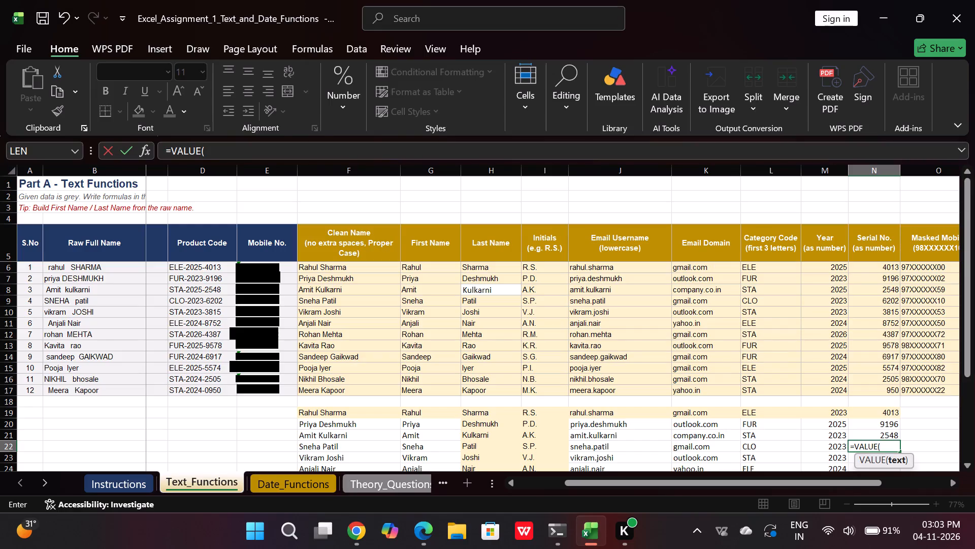
pyautogui.click(185, 304)
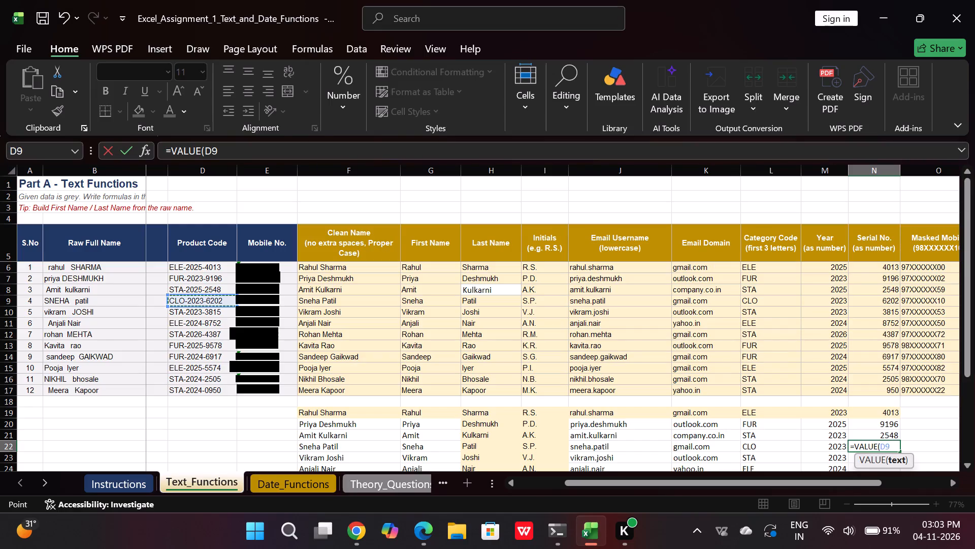
pyautogui.press('BackSpace')
pyautogui.press('BackSpace')
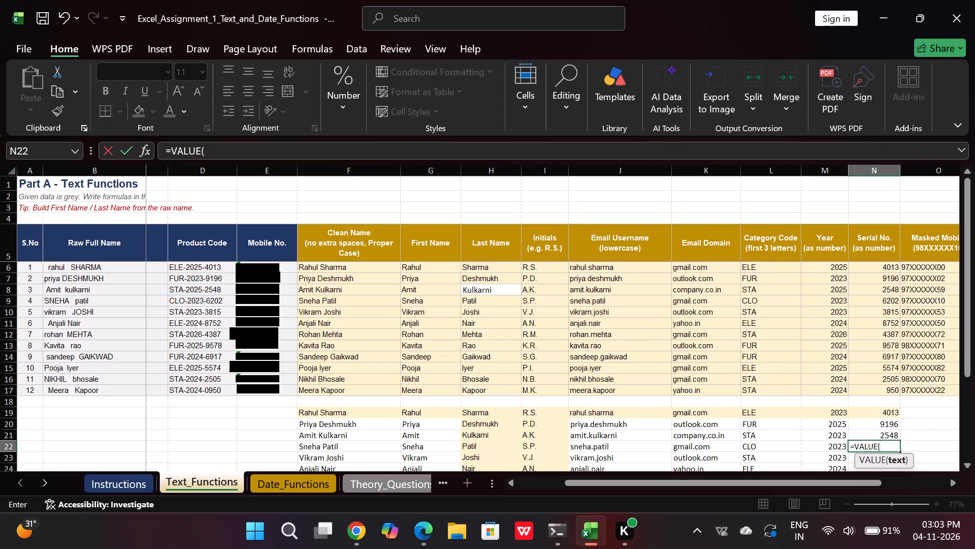
pyautogui.write('right')
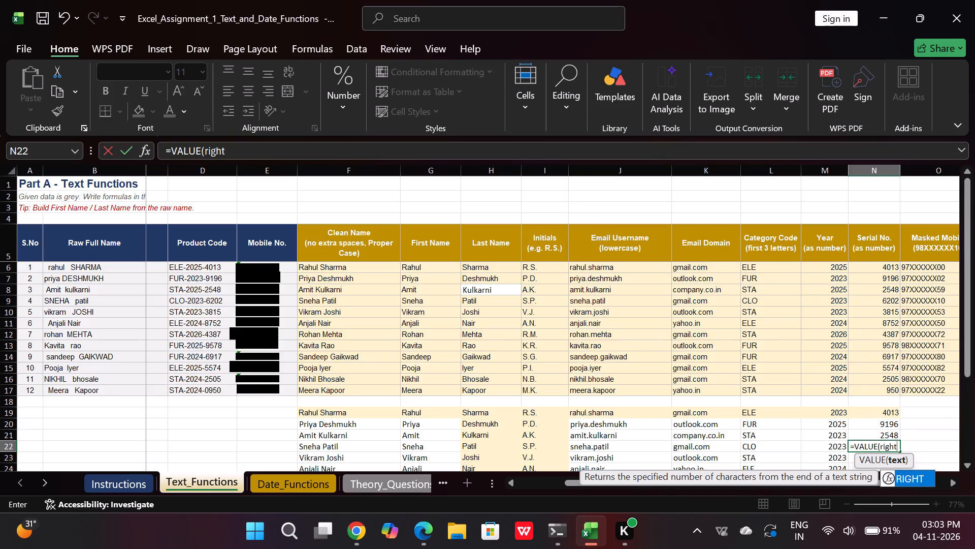
pyautogui.doubleClick(917, 481)
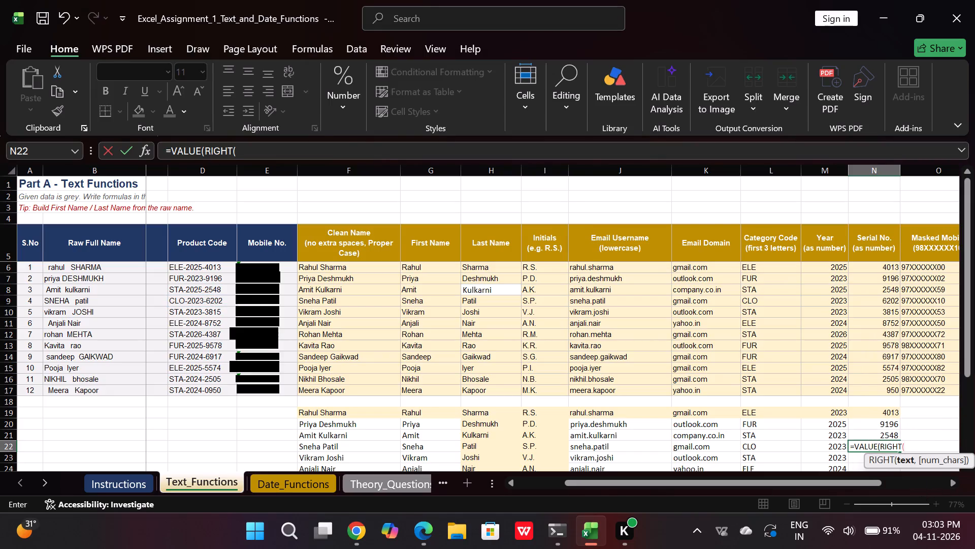
pyautogui.click(184, 303)
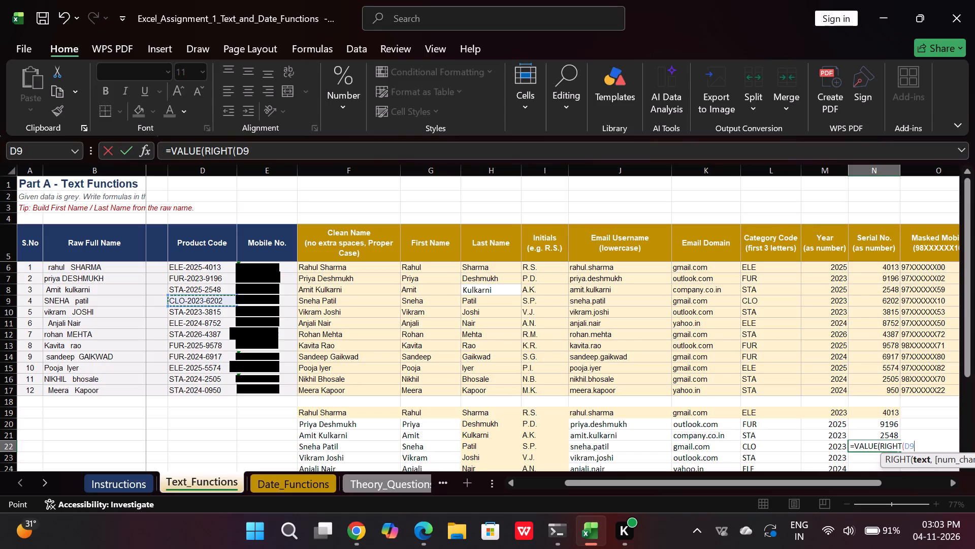
pyautogui.press(',')
pyautogui.press('4')
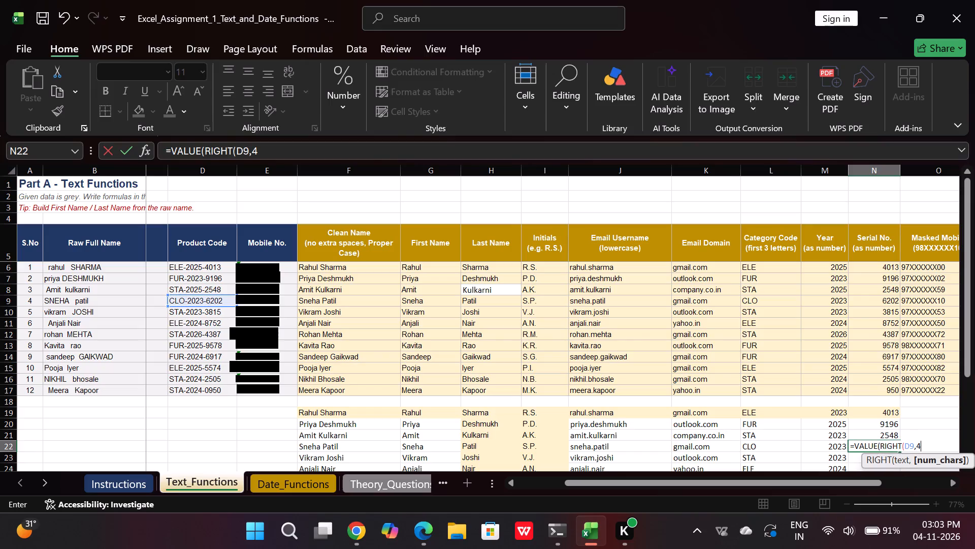
pyautogui.hotkey('shift', ')')
pyautogui.hotkey('shift', ')')
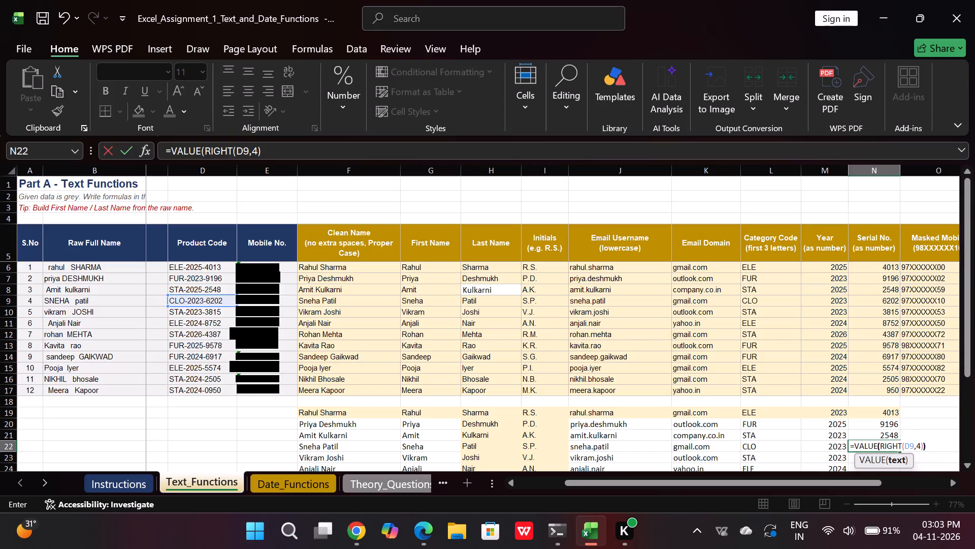
pyautogui.press('Return')
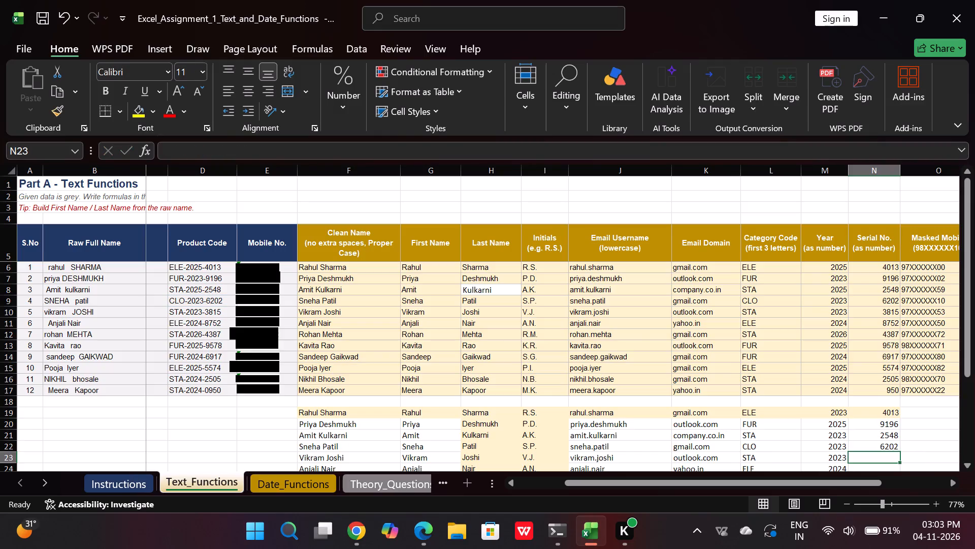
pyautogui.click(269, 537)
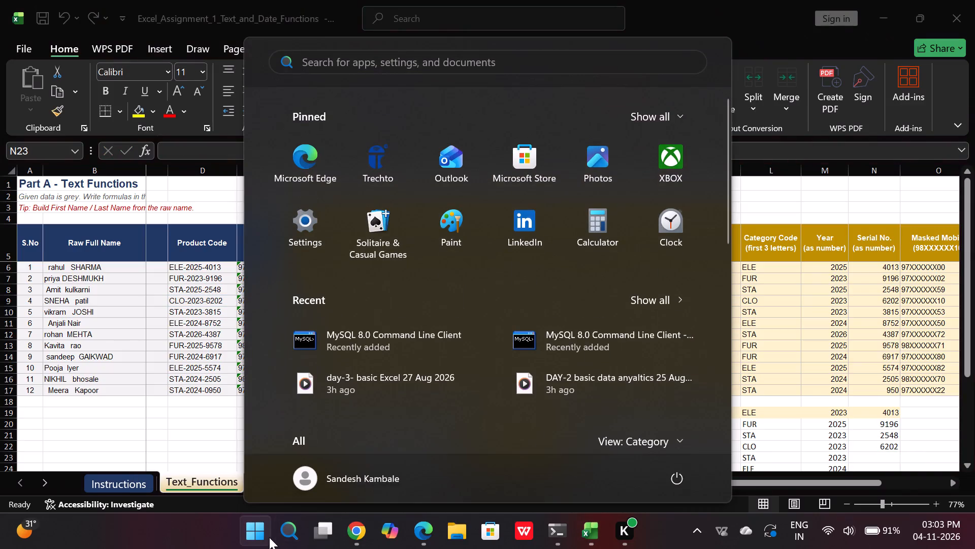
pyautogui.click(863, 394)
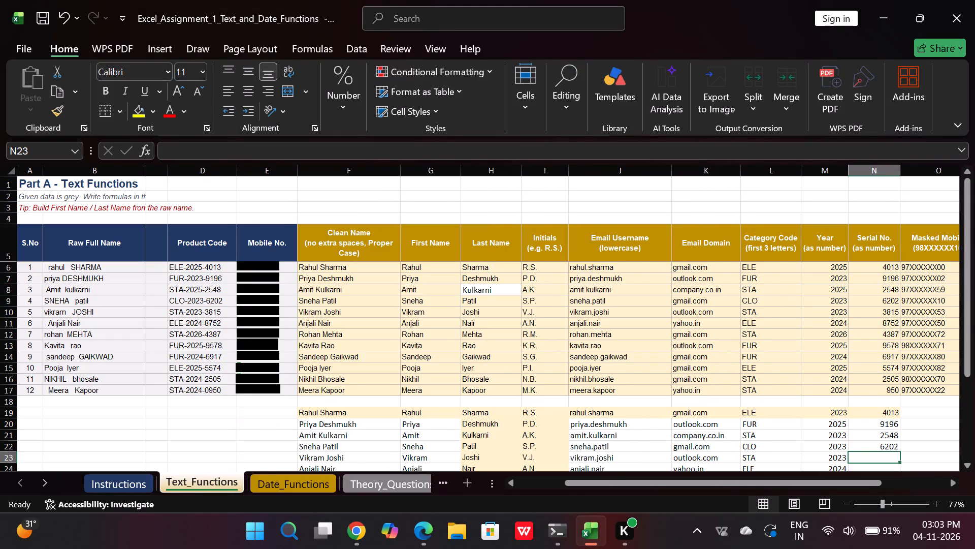
# Enter =VALUE(RIGHT(D10,4)) in cell N23 to extract the fifth product code's serial number.
pyautogui.press('=')
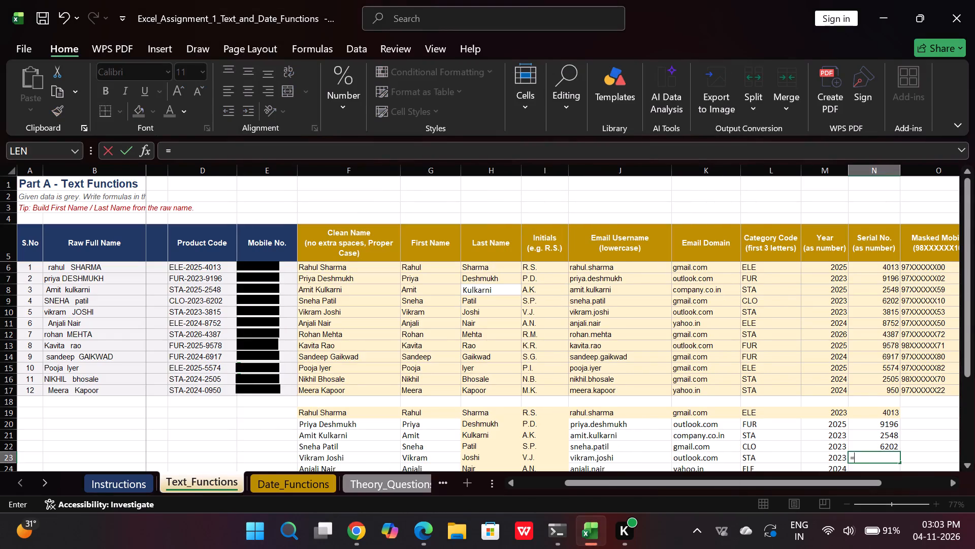
pyautogui.write('vale')
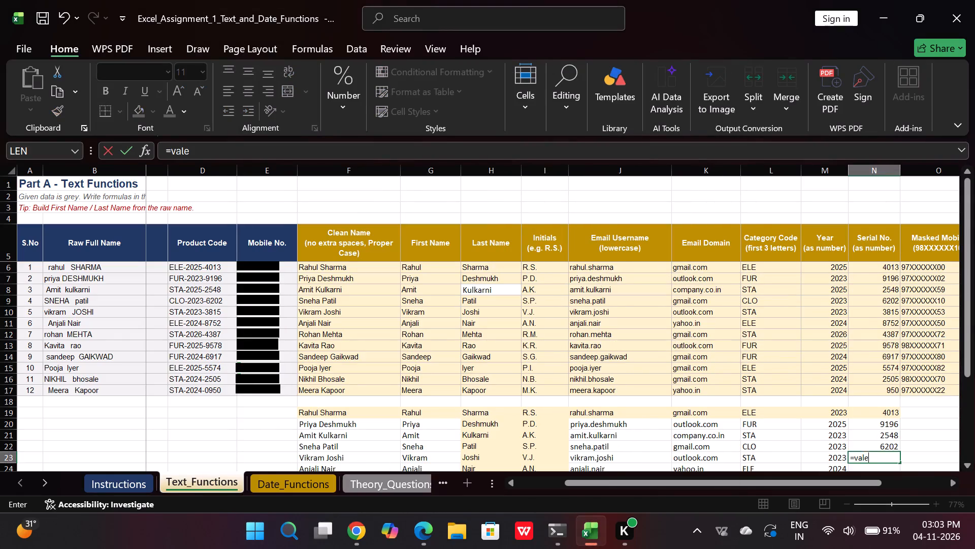
pyautogui.press('BackSpace')
pyautogui.write('ue')
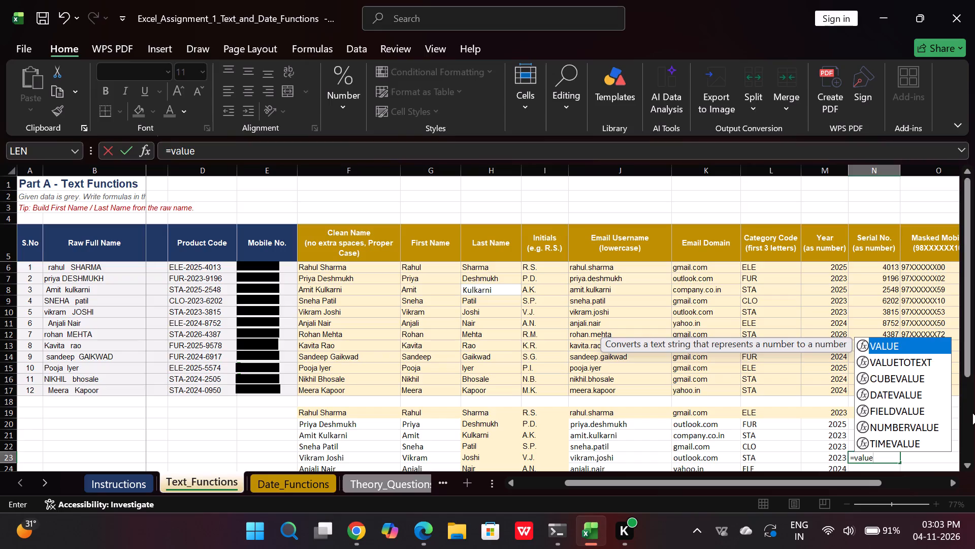
pyautogui.doubleClick(892, 339)
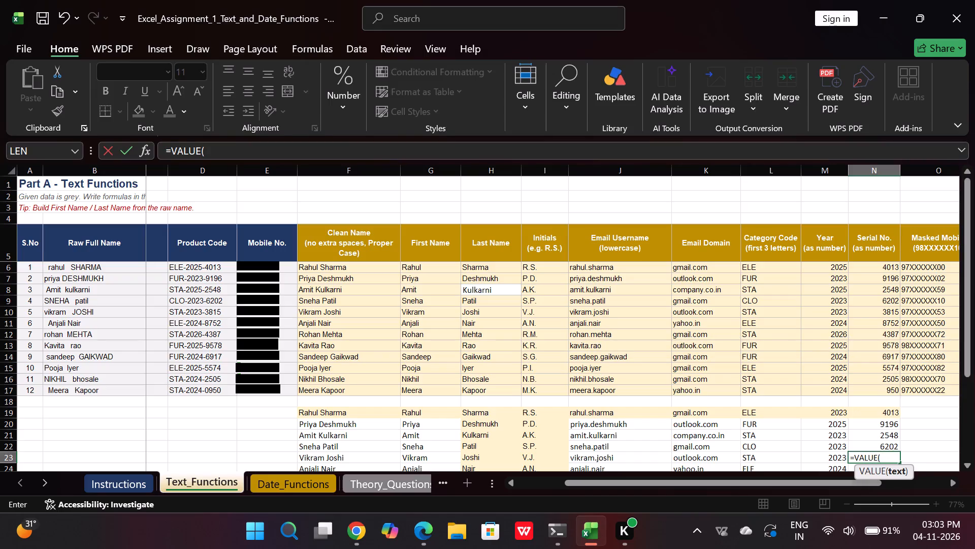
pyautogui.click(892, 339)
pyautogui.press('r')
pyautogui.write('ig')
pyautogui.press('BackSpace')
pyautogui.press('BackSpace')
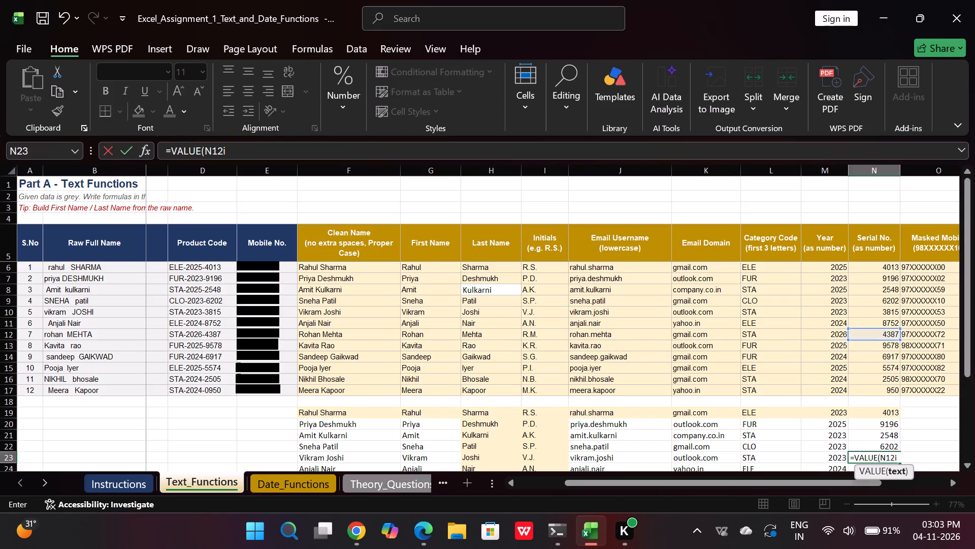
pyautogui.press('BackSpace')
pyautogui.press('BackSpace')
pyautogui.press('BackSpace')
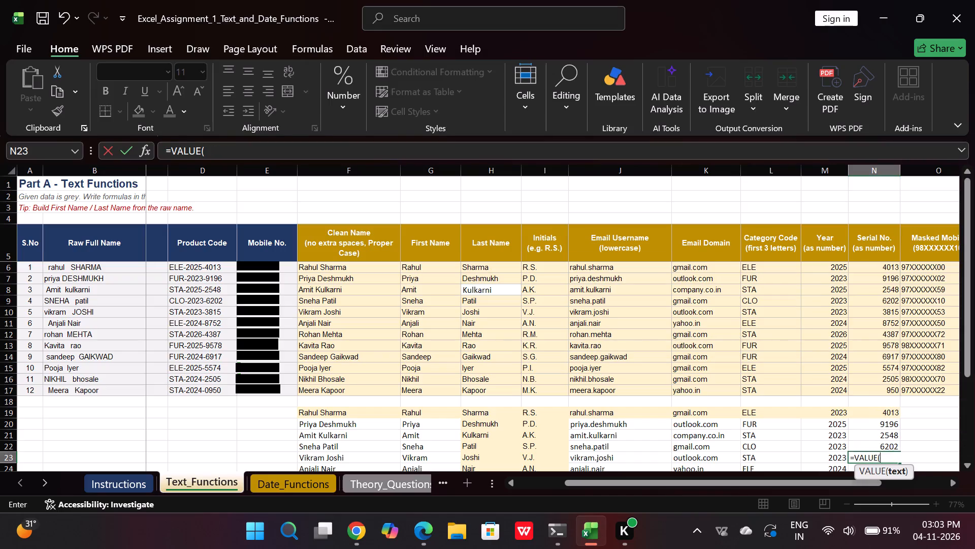
pyautogui.write('right')
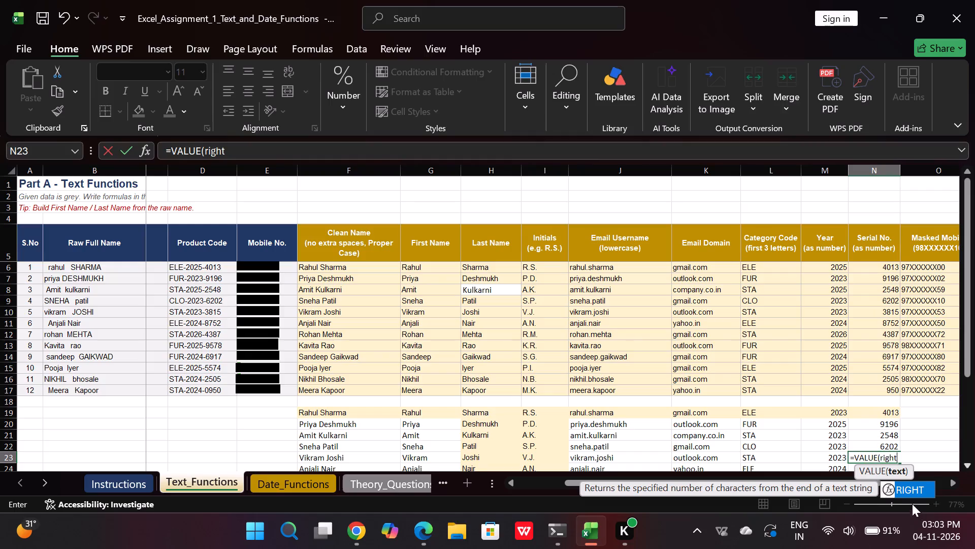
pyautogui.doubleClick(905, 489)
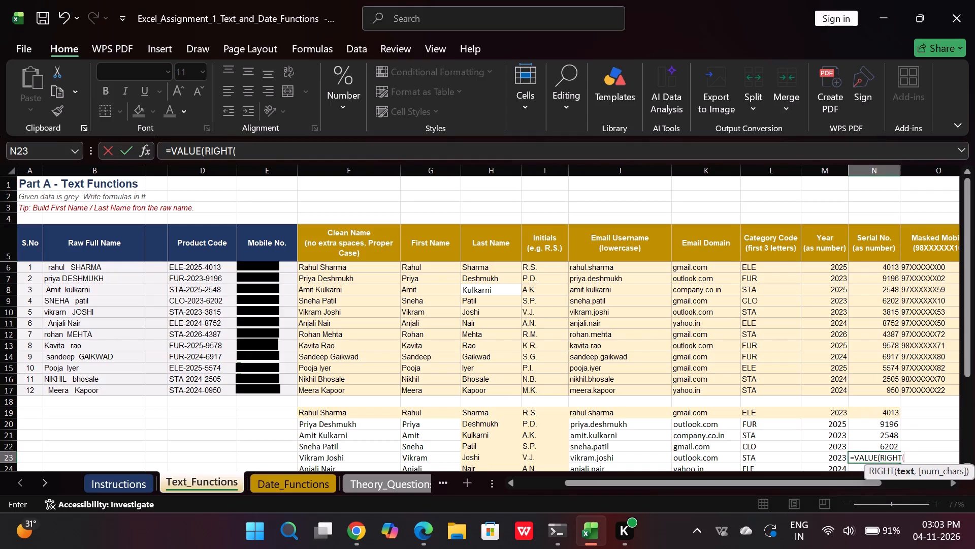
pyautogui.click(190, 316)
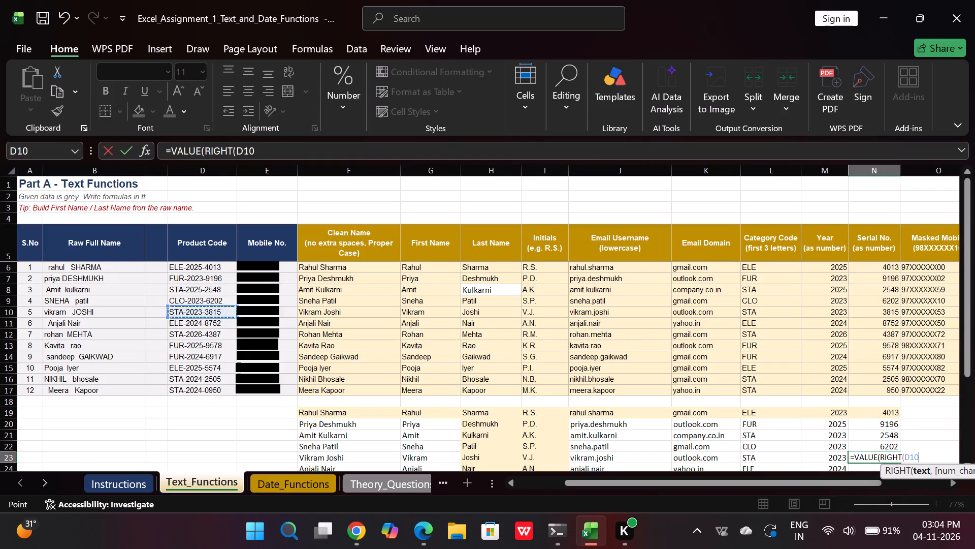
pyautogui.write(',4')
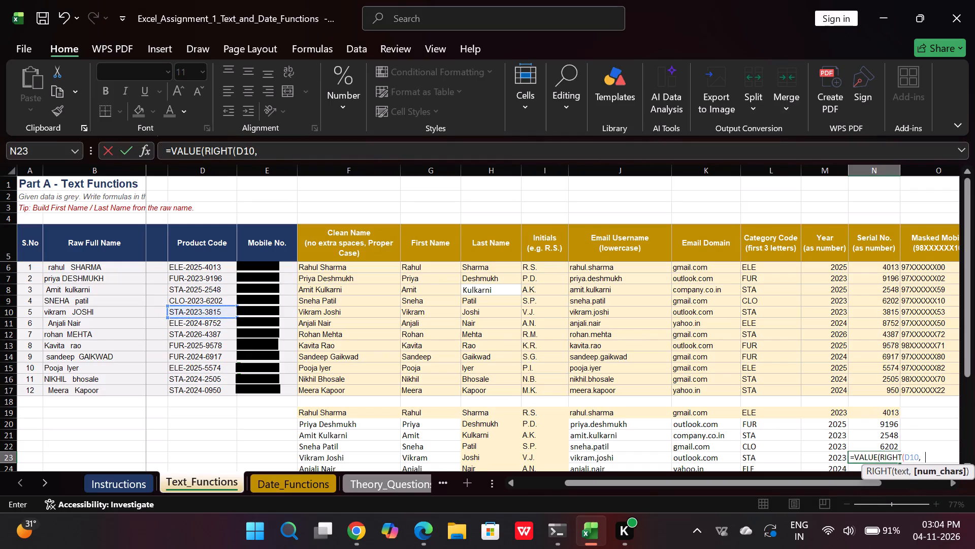
pyautogui.write('))')
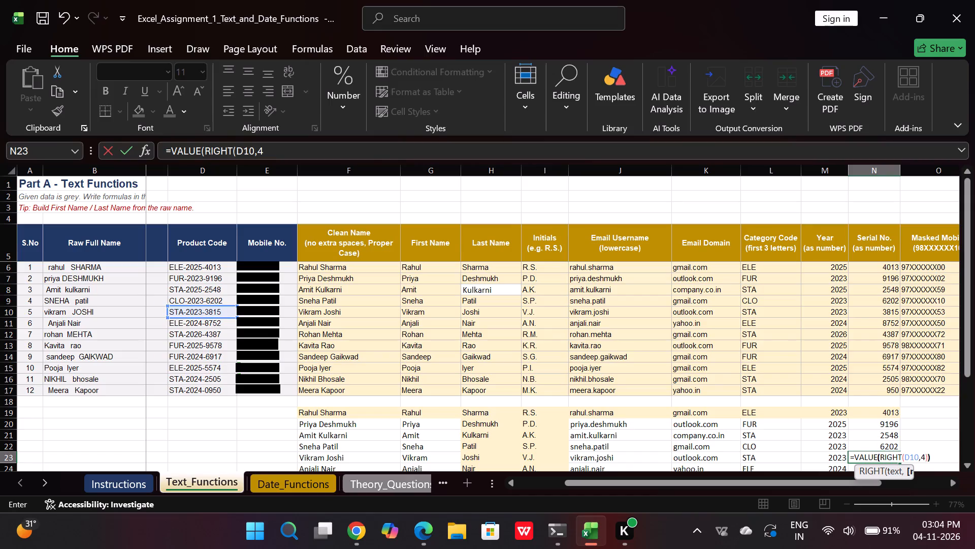
pyautogui.press('Return')
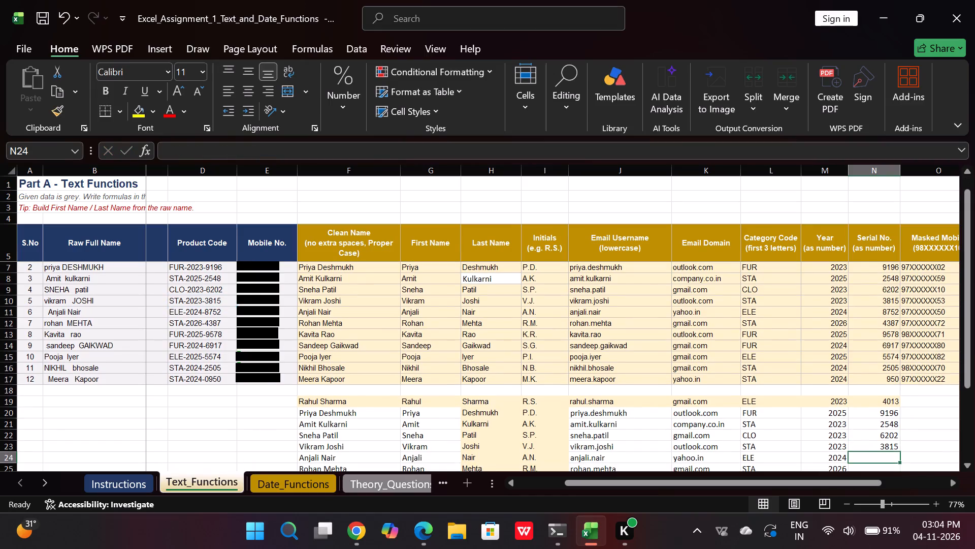
# Enter =VALUE(RIGHT(D11,4)) in cell N24 to extract the sixth product code's serial number as a number.
pyautogui.click(871, 457)
pyautogui.press('=')
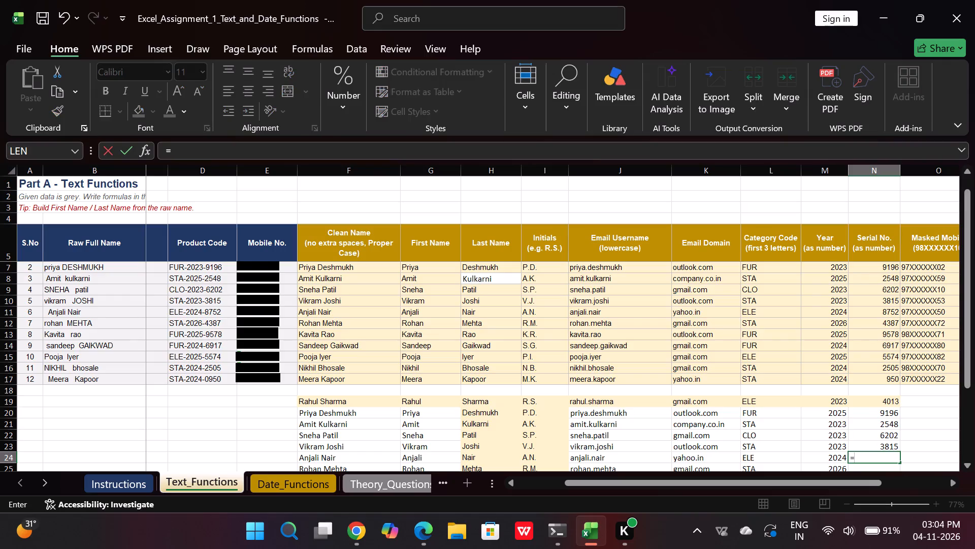
pyautogui.write('val')
pyautogui.write('ue')
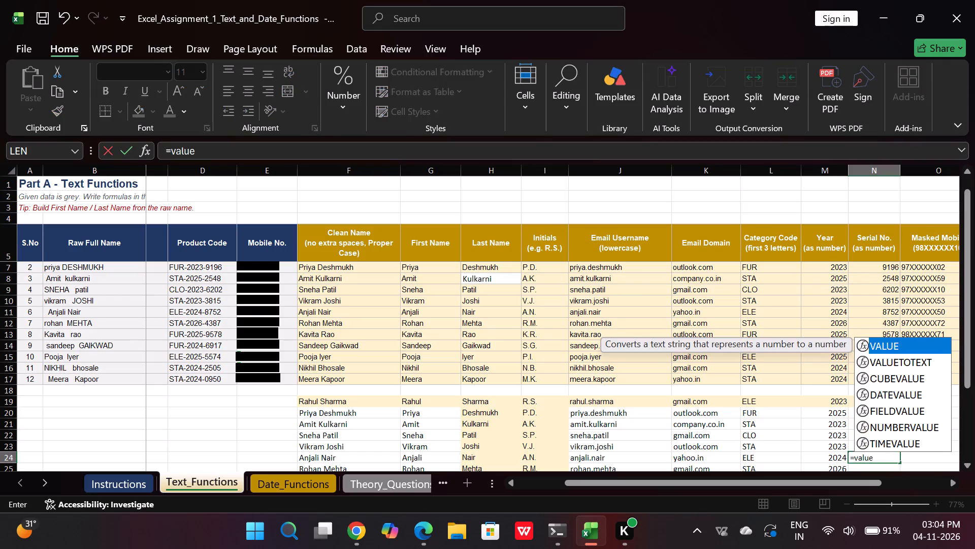
pyautogui.tripleClick(886, 350)
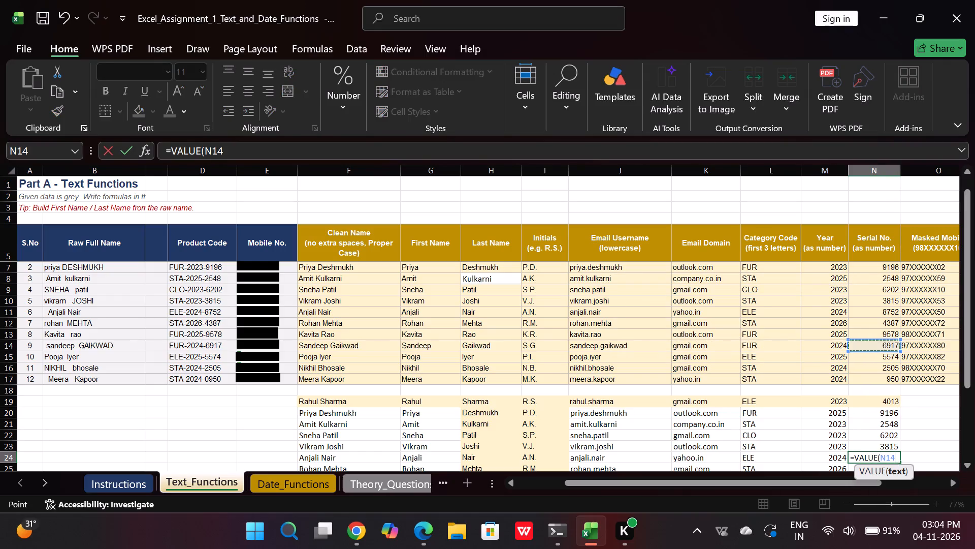
pyautogui.press('BackSpace')
pyautogui.press('BackSpace')
pyautogui.press('BackSpace')
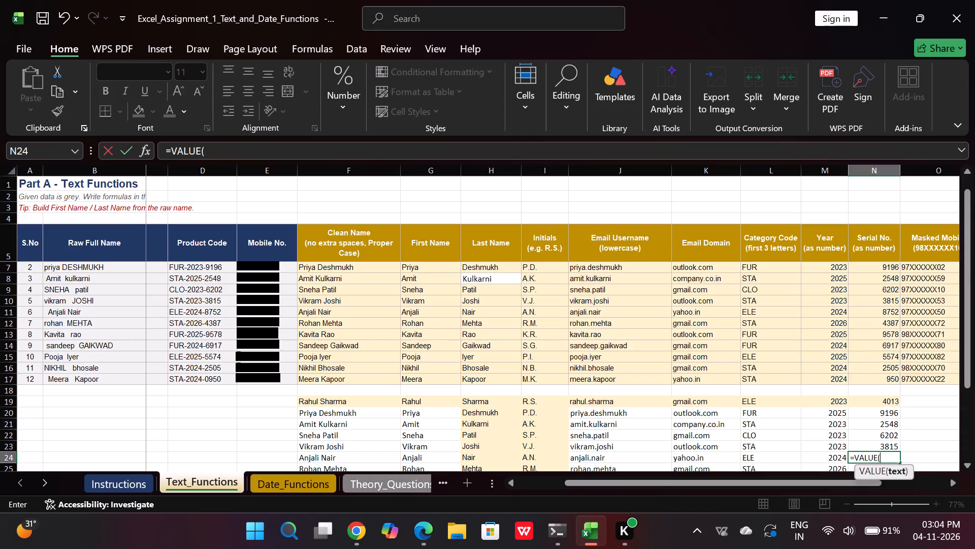
pyautogui.write('right')
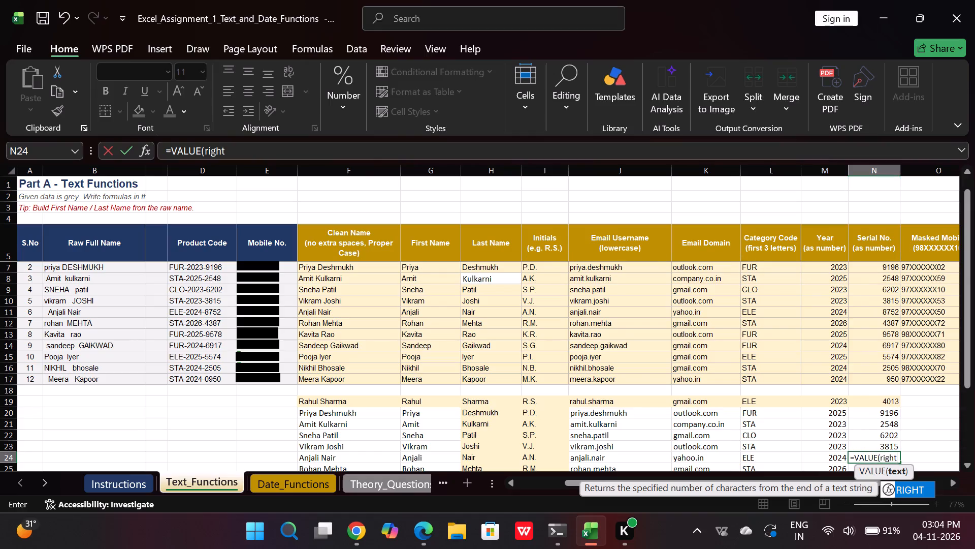
pyautogui.doubleClick(910, 485)
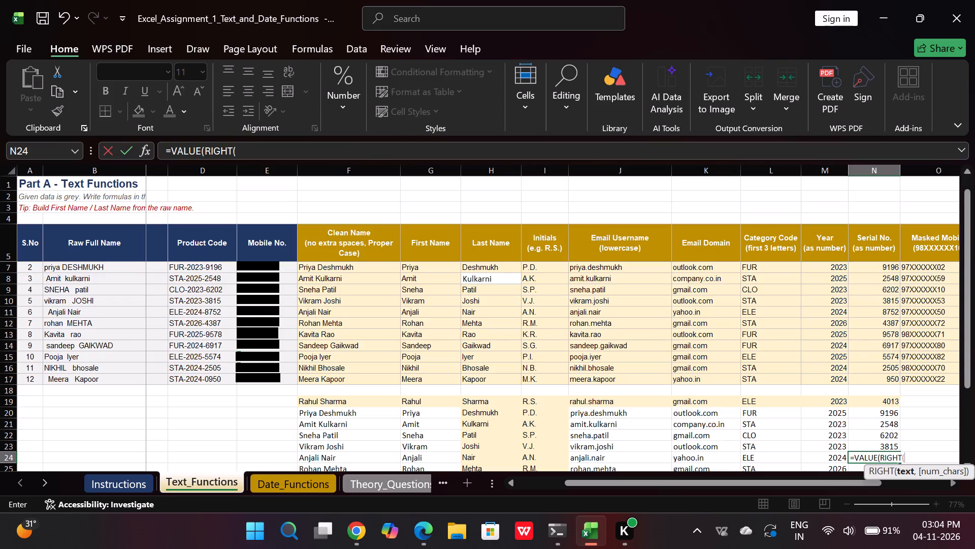
pyautogui.click(186, 309)
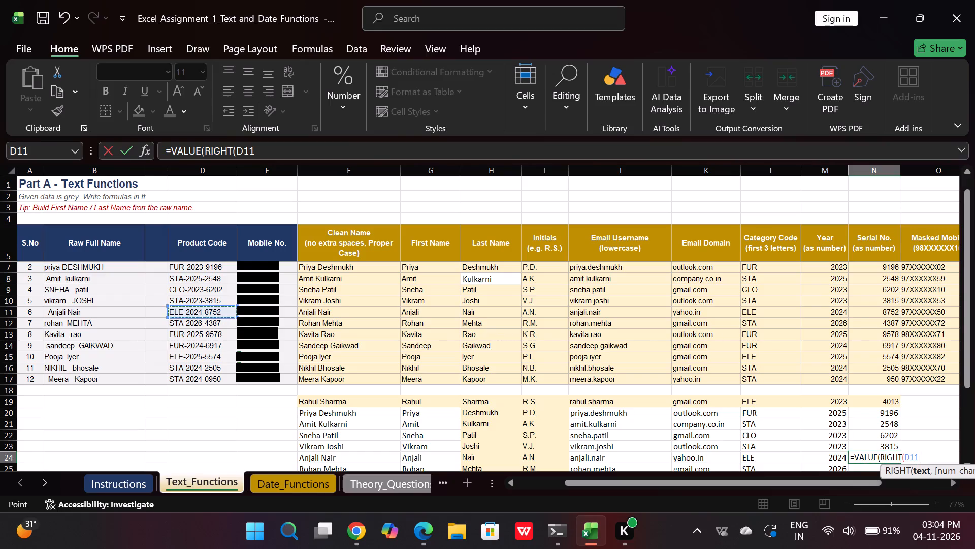
pyautogui.press(',')
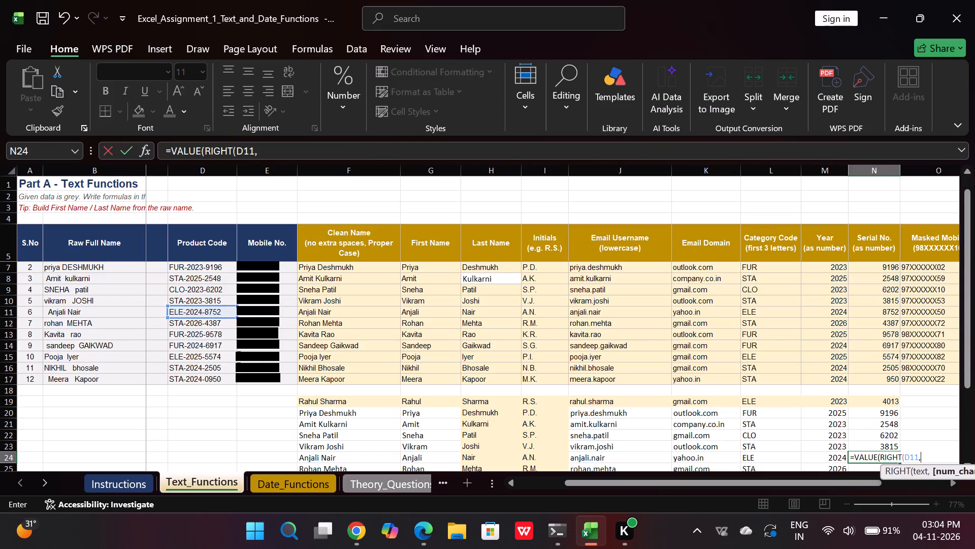
pyautogui.press('4')
pyautogui.write('))')
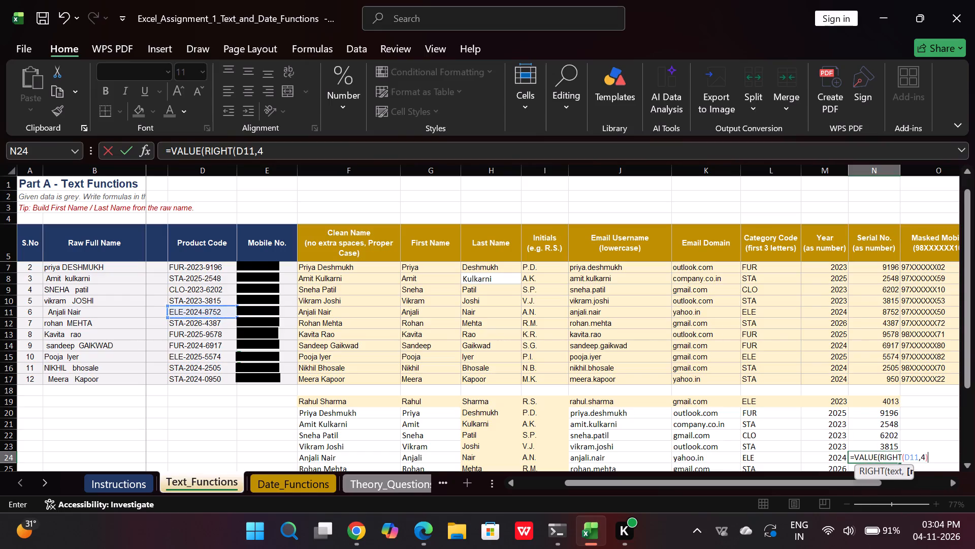
pyautogui.press('Return')
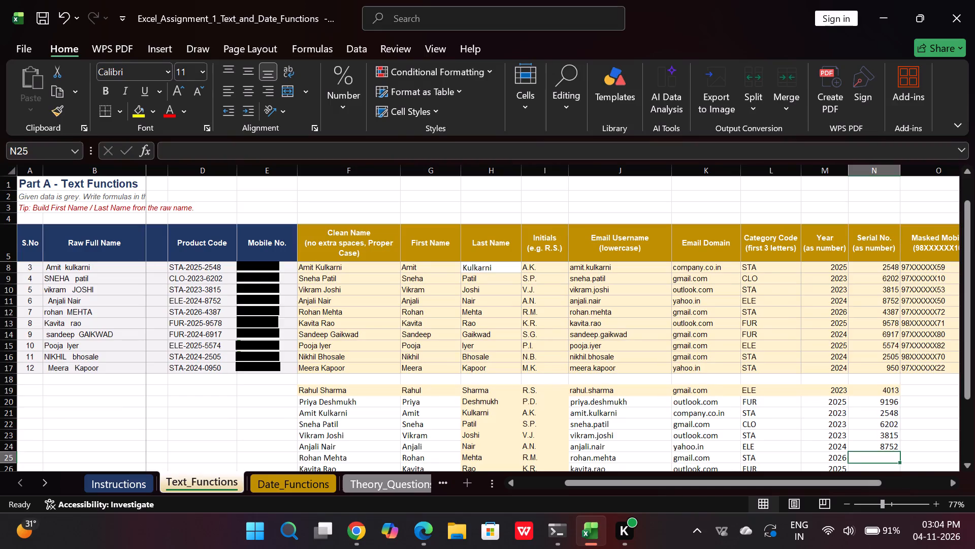
# Enter =VALUE(RIGHT(D12,4)) in cell N25 to extract the seventh product code's serial number as a number.
pyautogui.press('=')
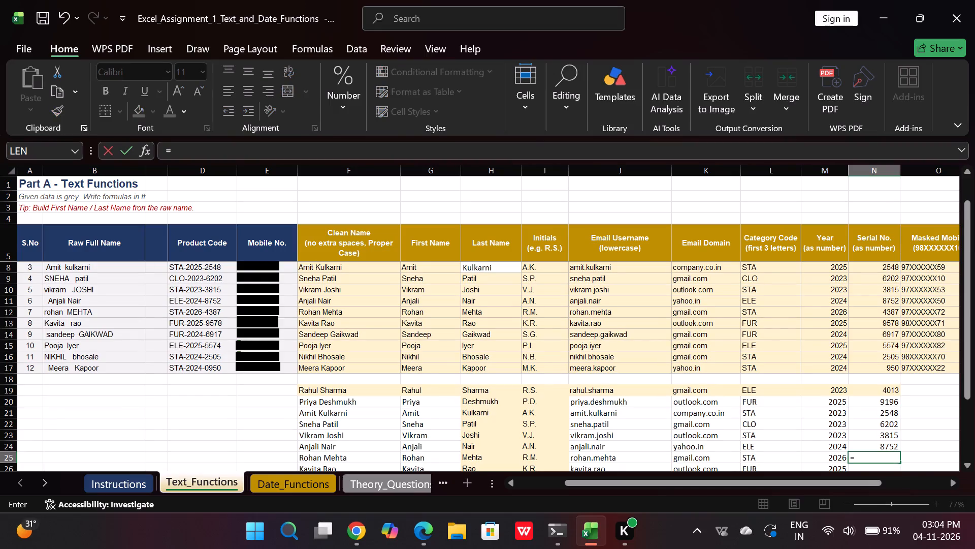
pyautogui.write('value')
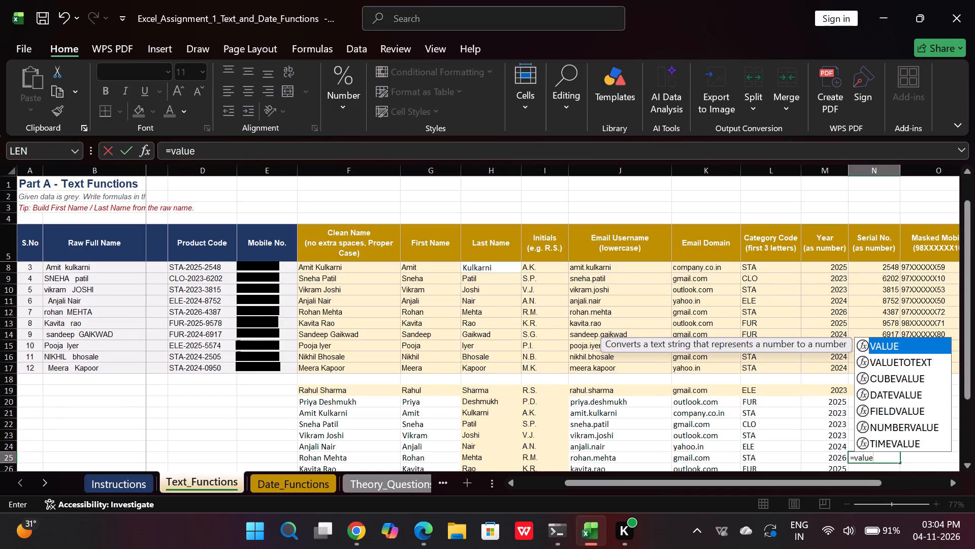
pyautogui.doubleClick(888, 347)
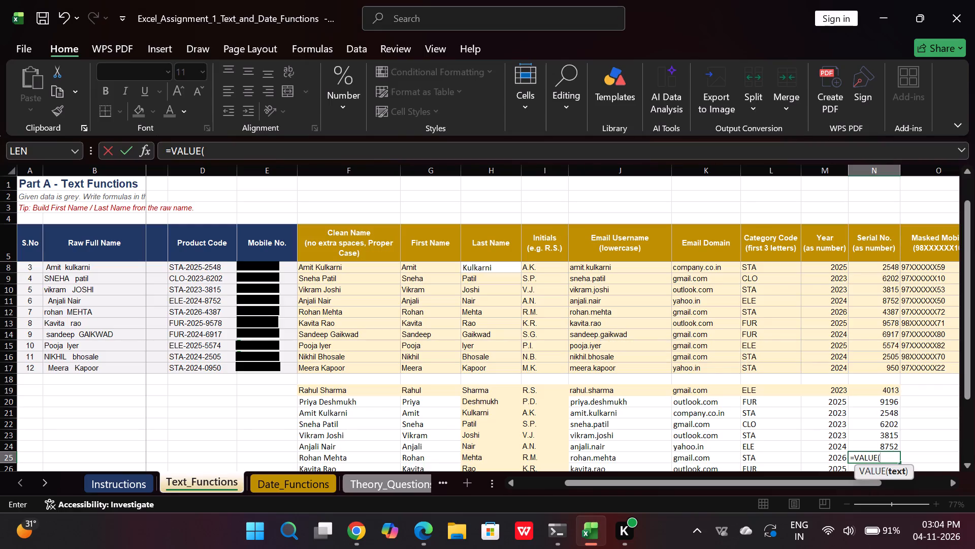
pyautogui.write('right')
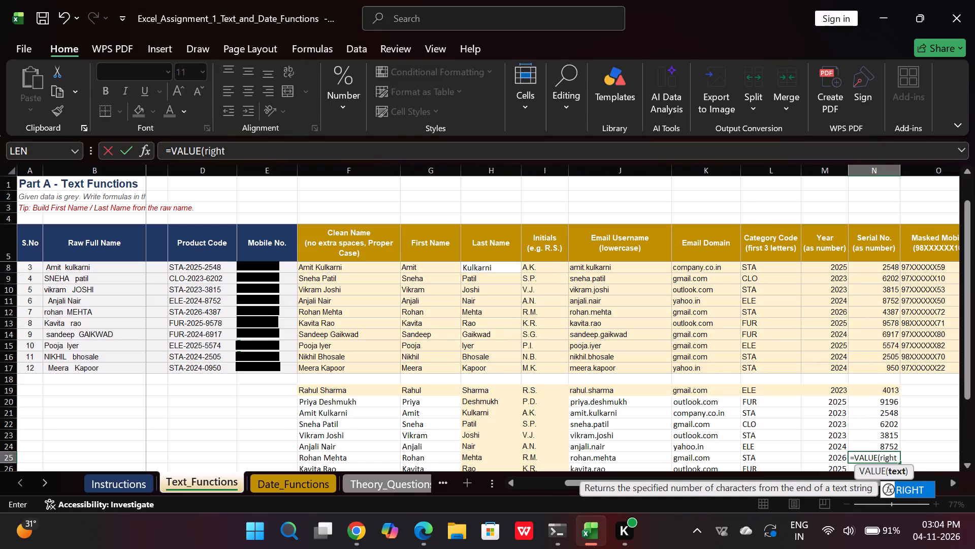
pyautogui.doubleClick(905, 486)
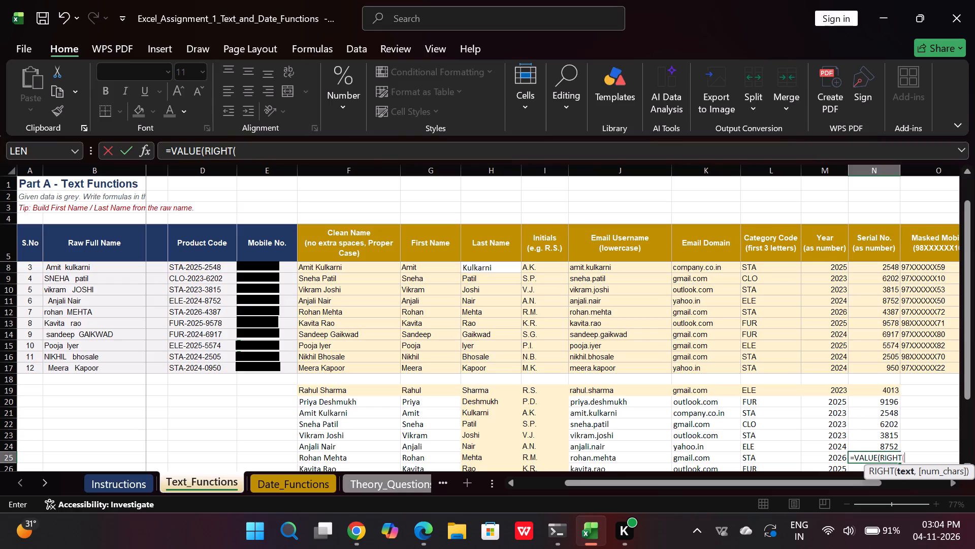
pyautogui.click(188, 314)
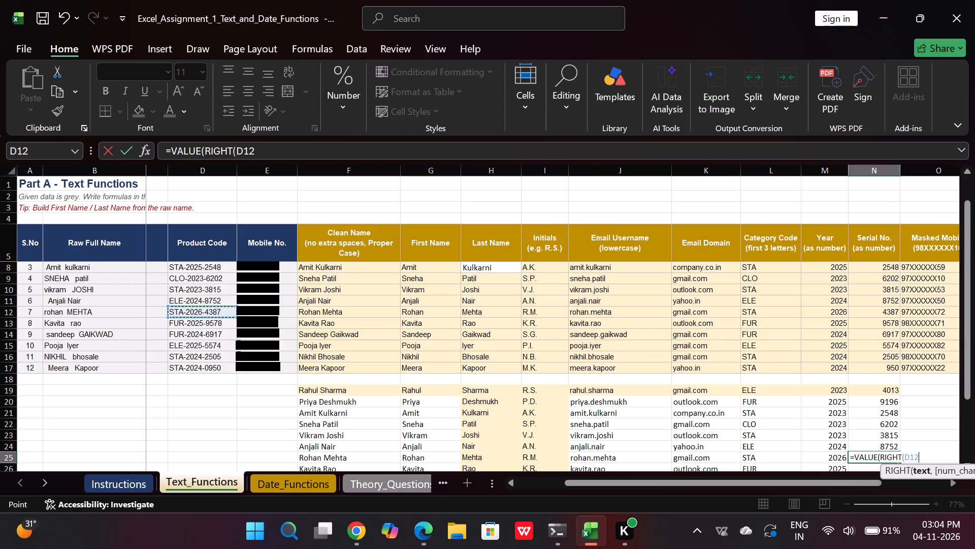
pyautogui.write(',4')
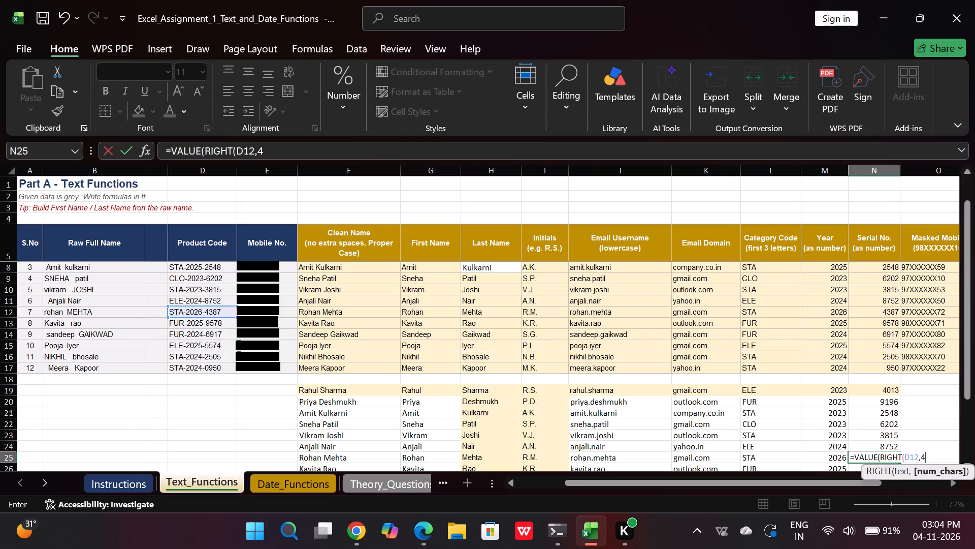
pyautogui.write('))')
pyautogui.press('Return')
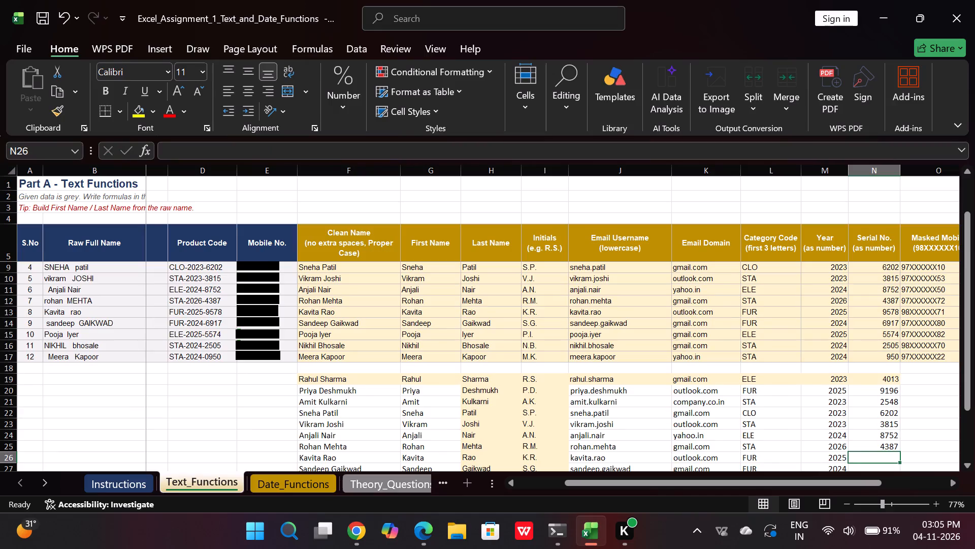
# Enter =VALUE(RIGHT(D13,4)) in cell N26 to extract the eighth product code's serial number as a number.
pyautogui.click(880, 459)
pyautogui.press('=')
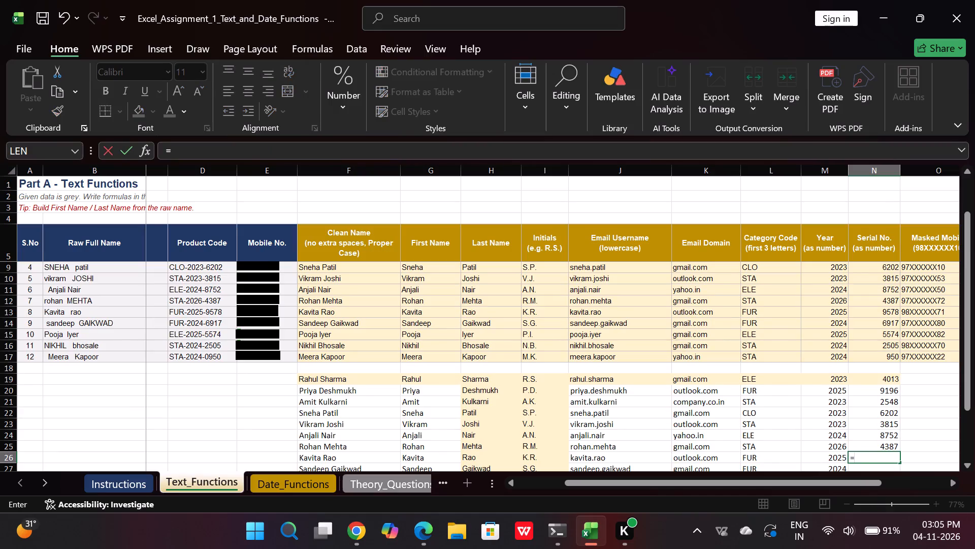
pyautogui.write('value')
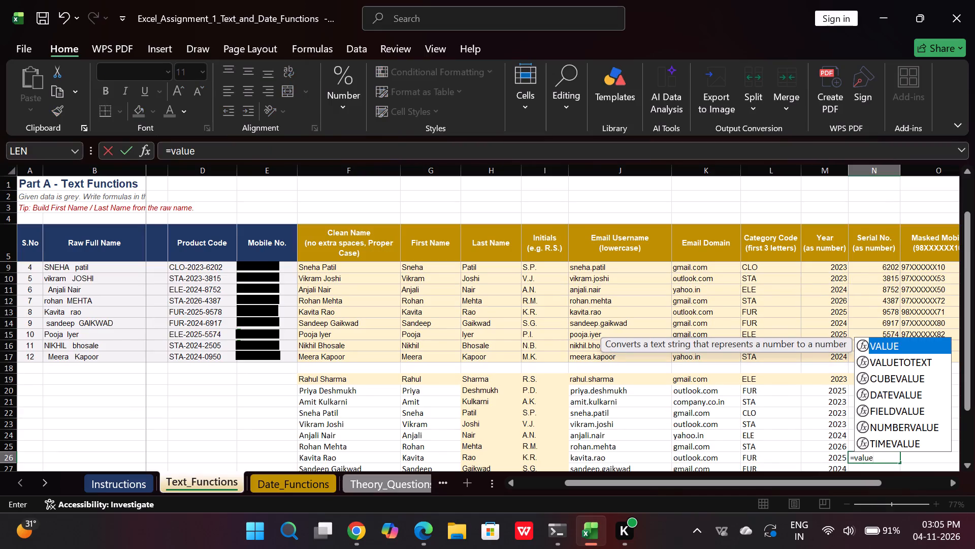
pyautogui.doubleClick(881, 342)
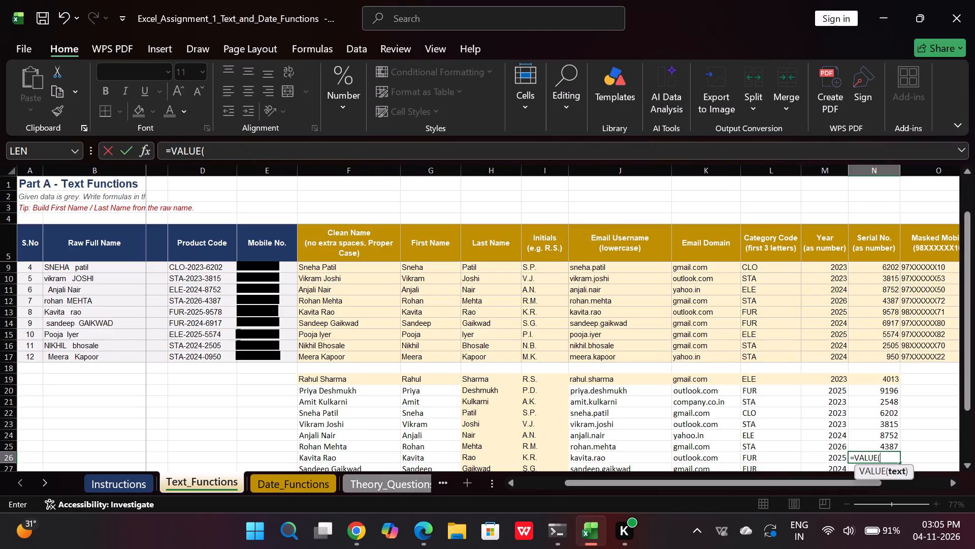
pyautogui.write('ro')
pyautogui.press('BackSpace')
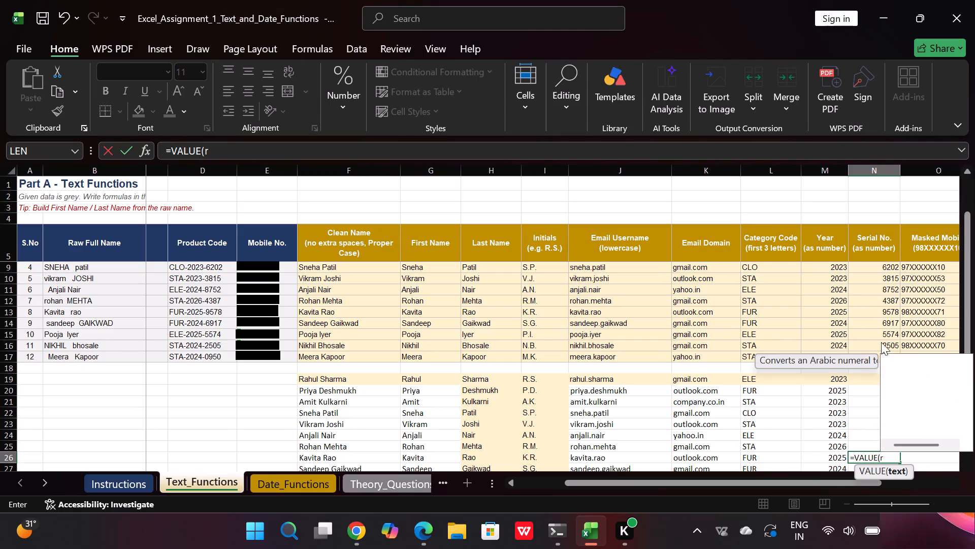
pyautogui.write('ig')
pyautogui.write('ht')
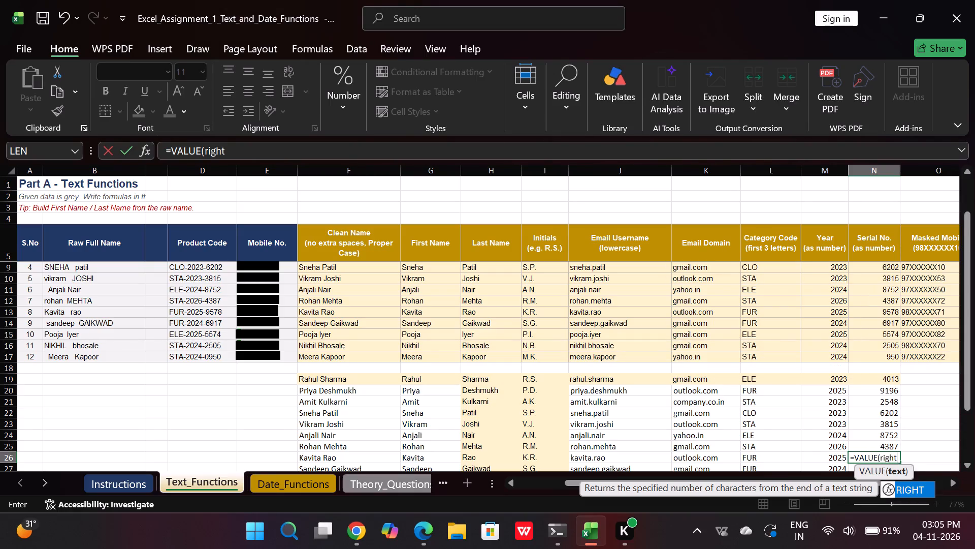
pyautogui.doubleClick(908, 488)
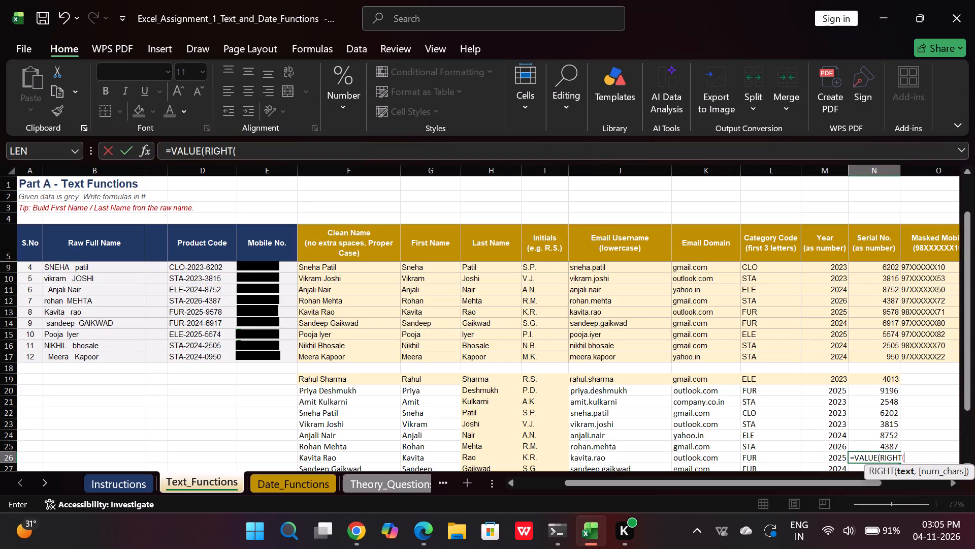
pyautogui.click(182, 316)
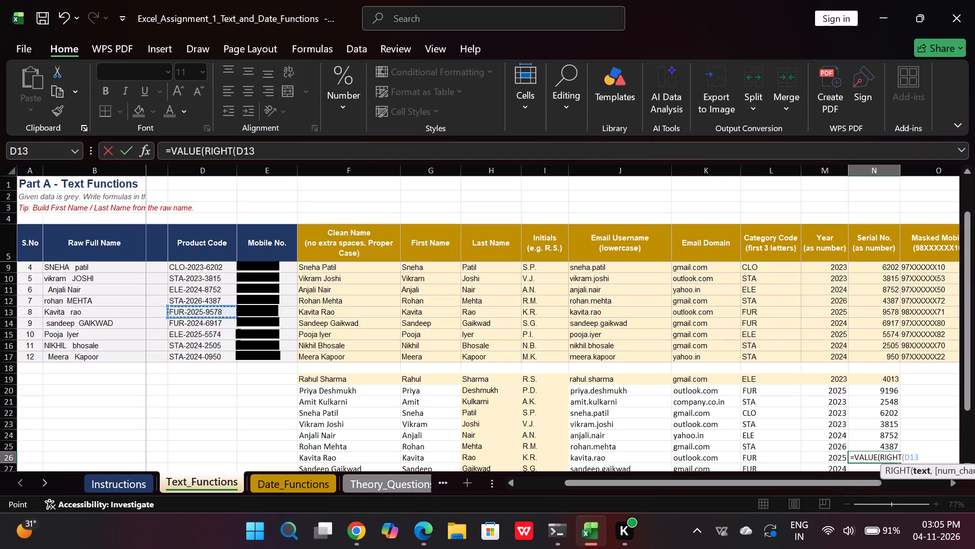
pyautogui.write(',4')
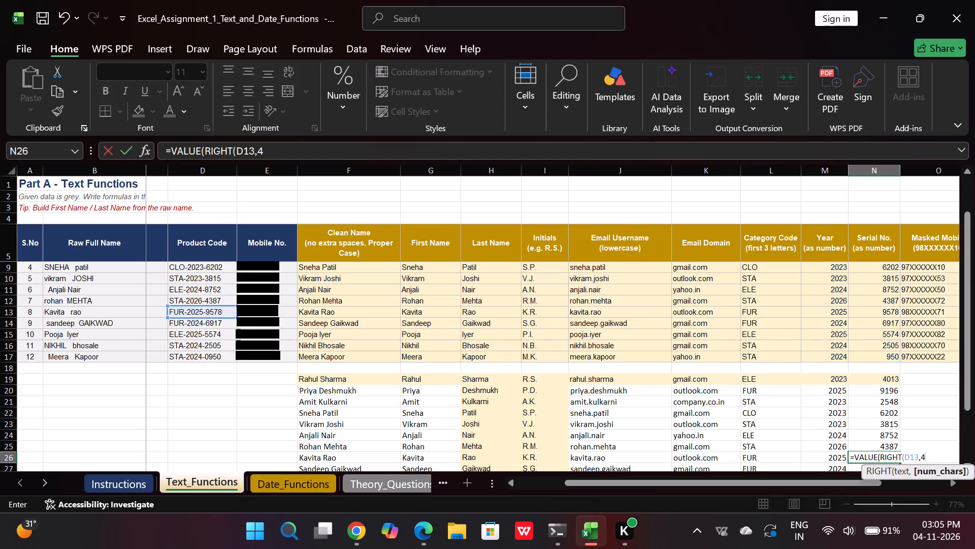
pyautogui.write('))')
pyautogui.press('Return')
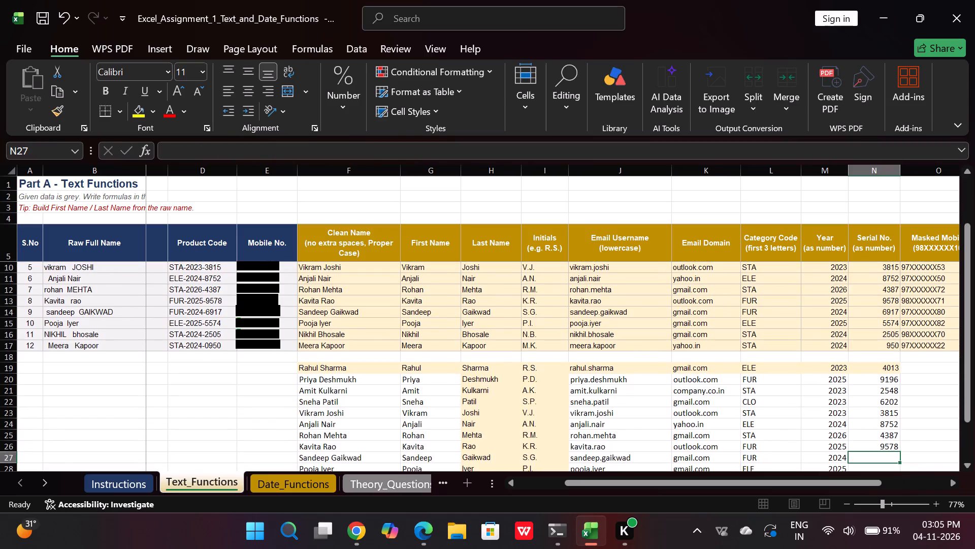
# Enter =VALUE(RIGHT(D14,4)) in cell N27 to extract the ninth product code's serial number as a number.
pyautogui.click(882, 459)
pyautogui.press('=')
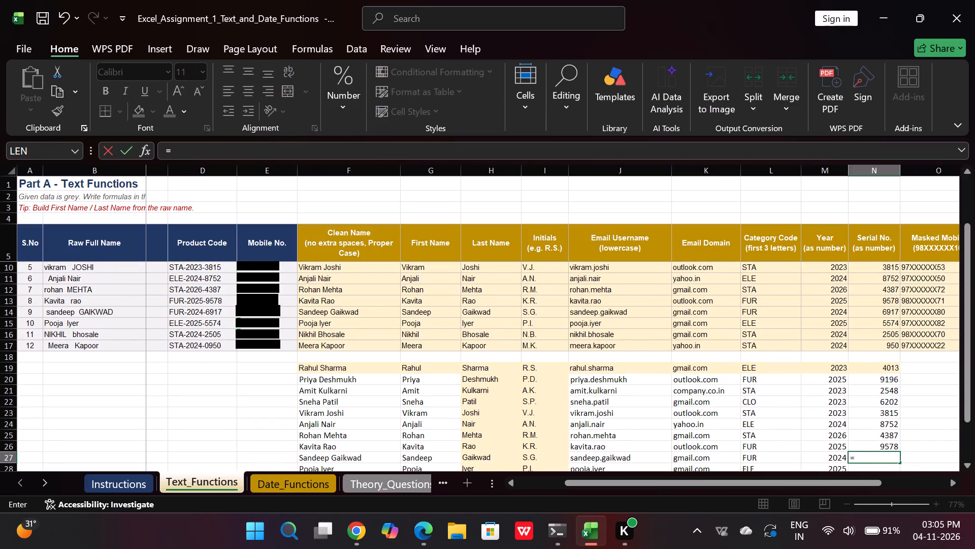
pyautogui.write('value')
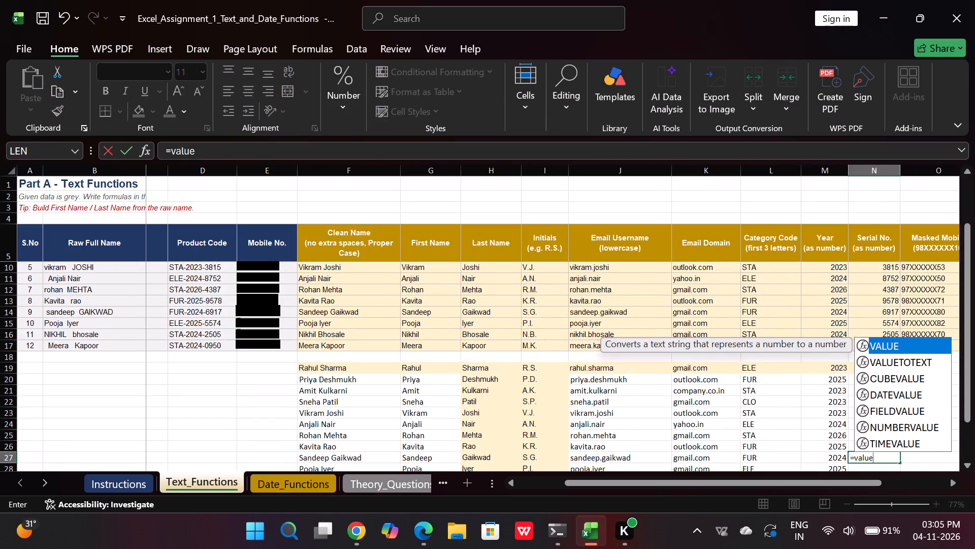
pyautogui.doubleClick(887, 348)
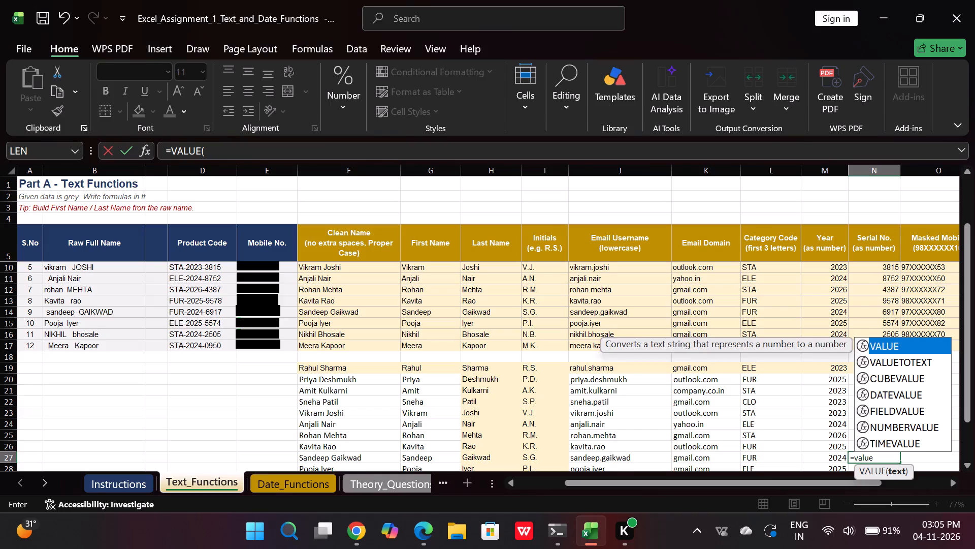
pyautogui.write('rog')
pyautogui.press('BackSpace')
pyautogui.press('BackSpace')
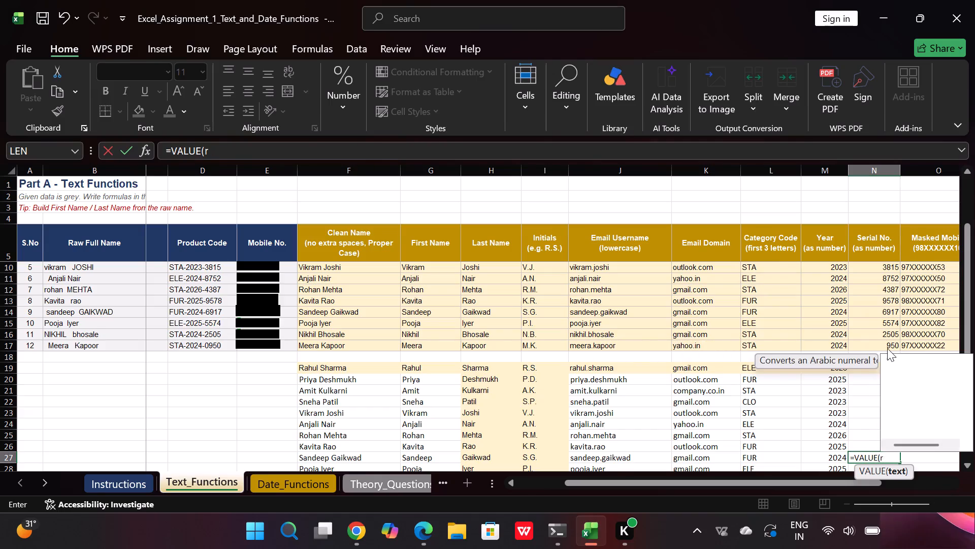
pyautogui.write('ight')
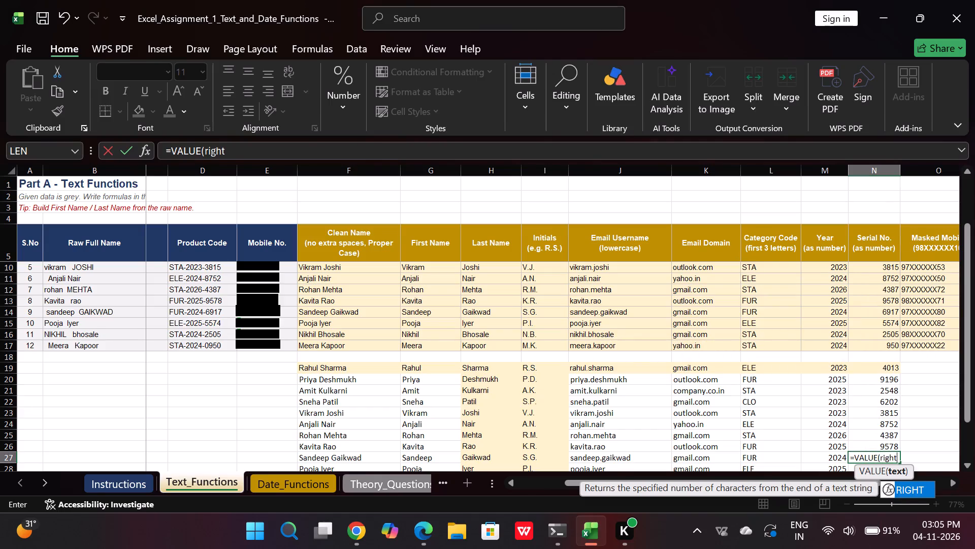
pyautogui.doubleClick(909, 487)
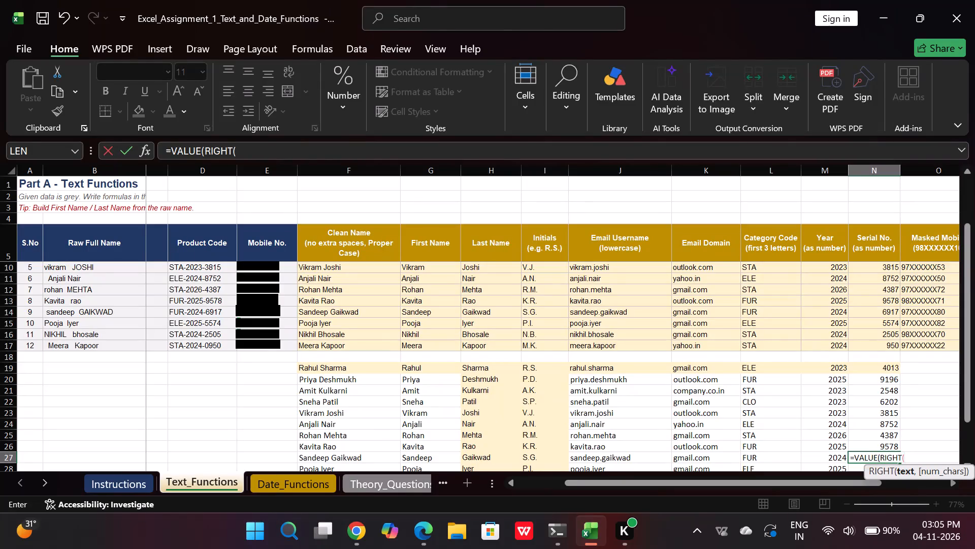
pyautogui.click(195, 314)
pyautogui.press(',')
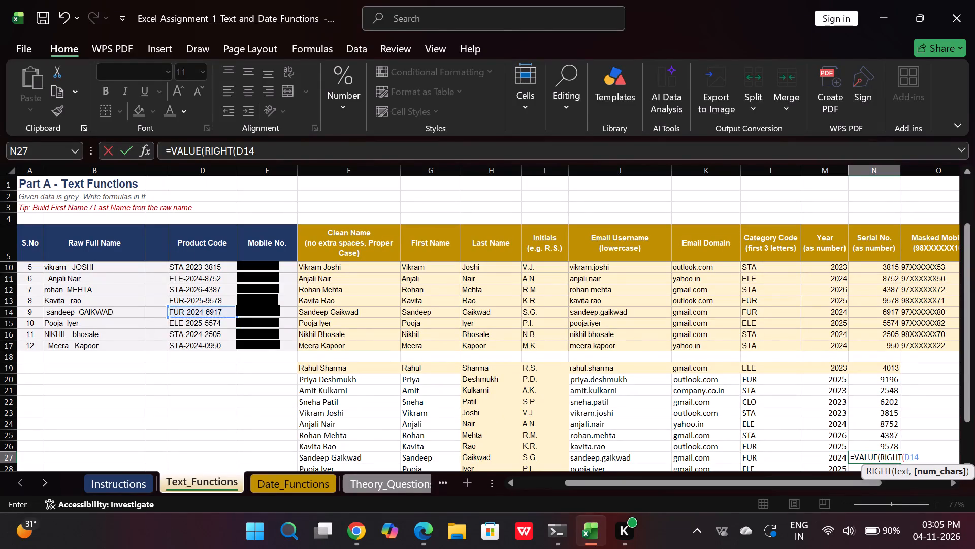
pyautogui.press('4')
pyautogui.write('))')
pyautogui.press('Return')
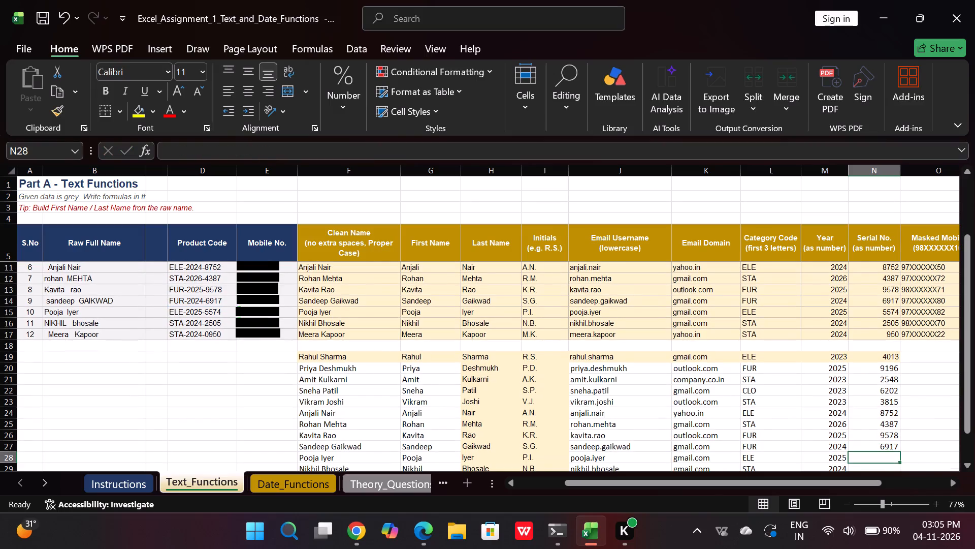
# Enter =VALUE(RIGHT(D15,4)) in cell N28 to extract the tenth product code's serial number as a number.
pyautogui.press('=')
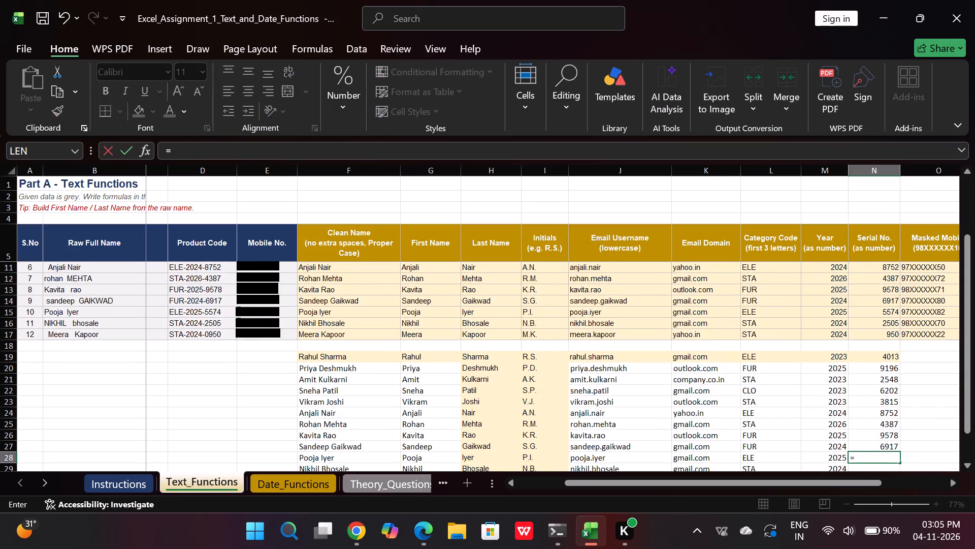
pyautogui.write('val')
pyautogui.write('ue')
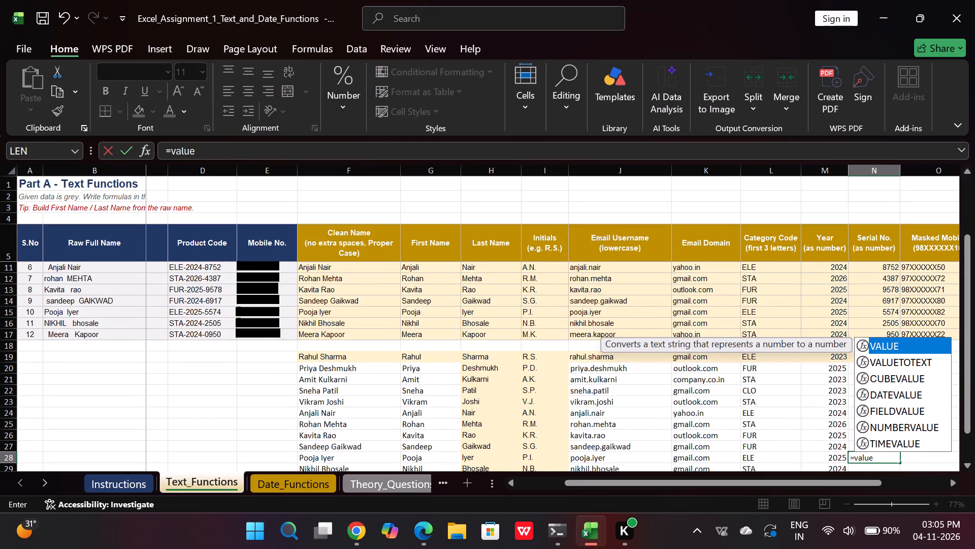
pyautogui.doubleClick(902, 348)
pyautogui.write('right')
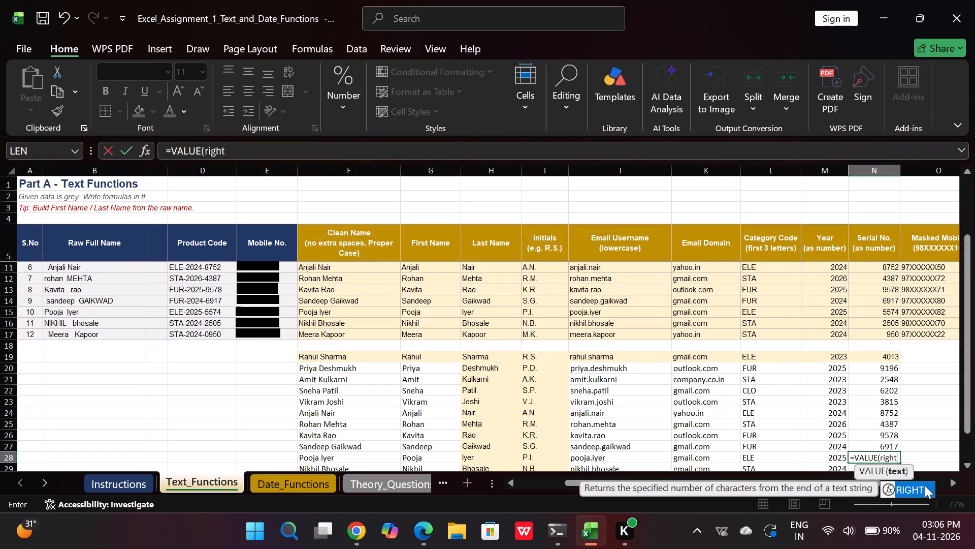
pyautogui.doubleClick(925, 485)
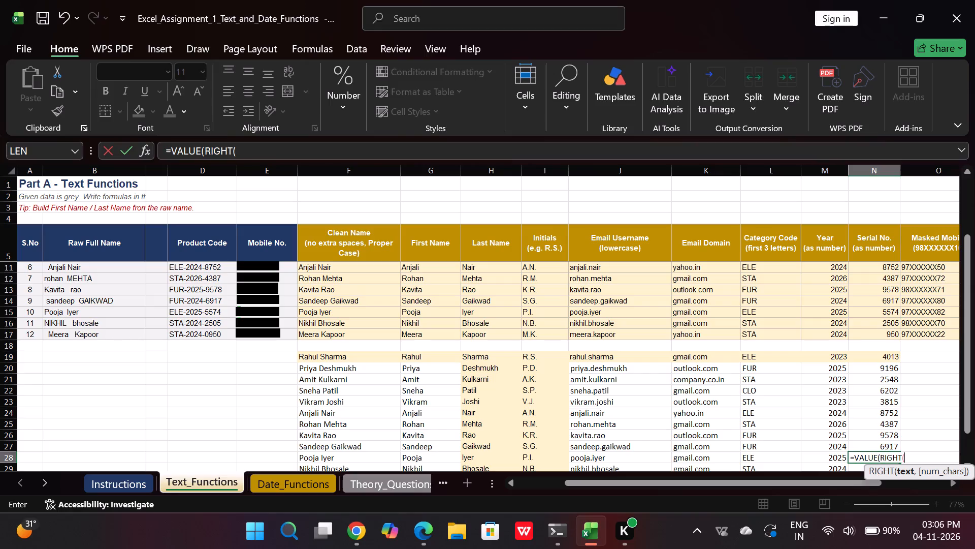
pyautogui.click(207, 310)
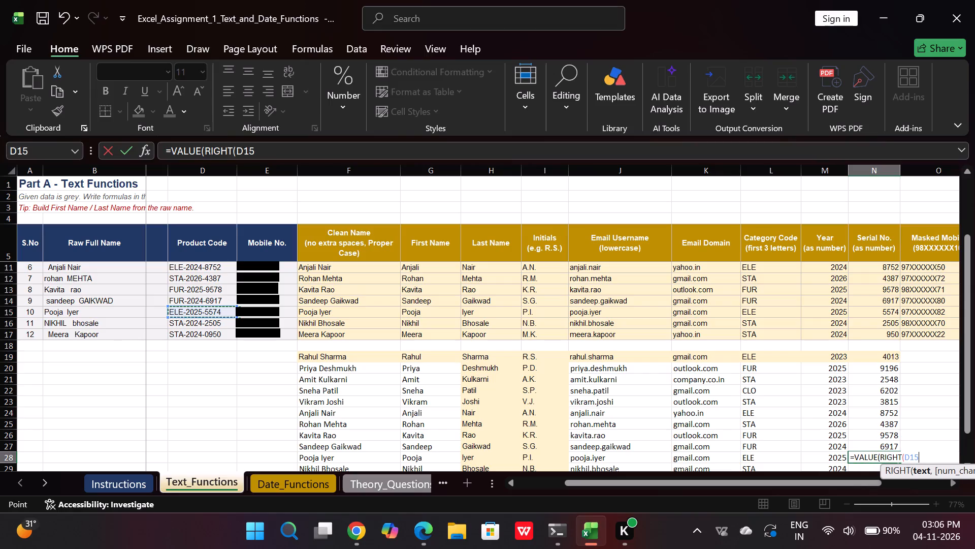
pyautogui.press(',')
pyautogui.press('4')
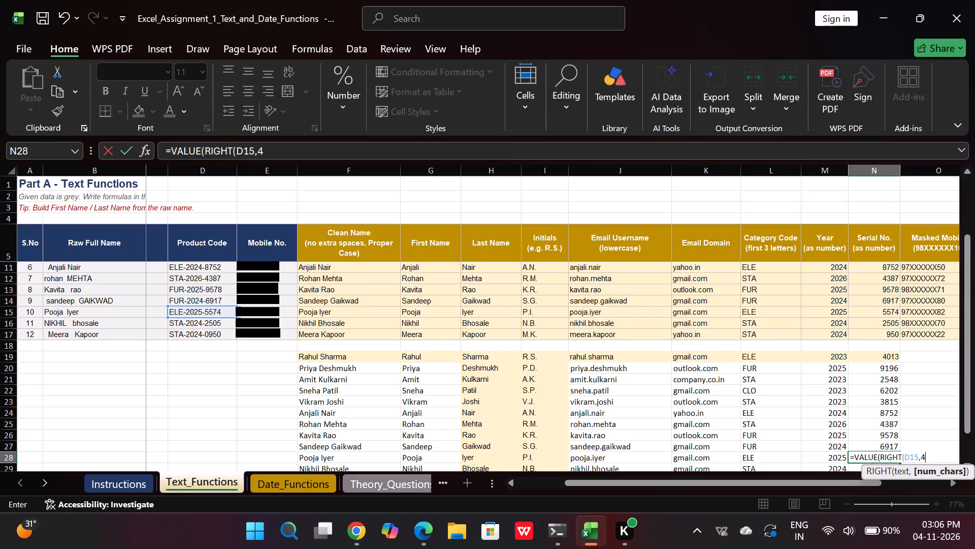
pyautogui.write('))')
pyautogui.press('Return')
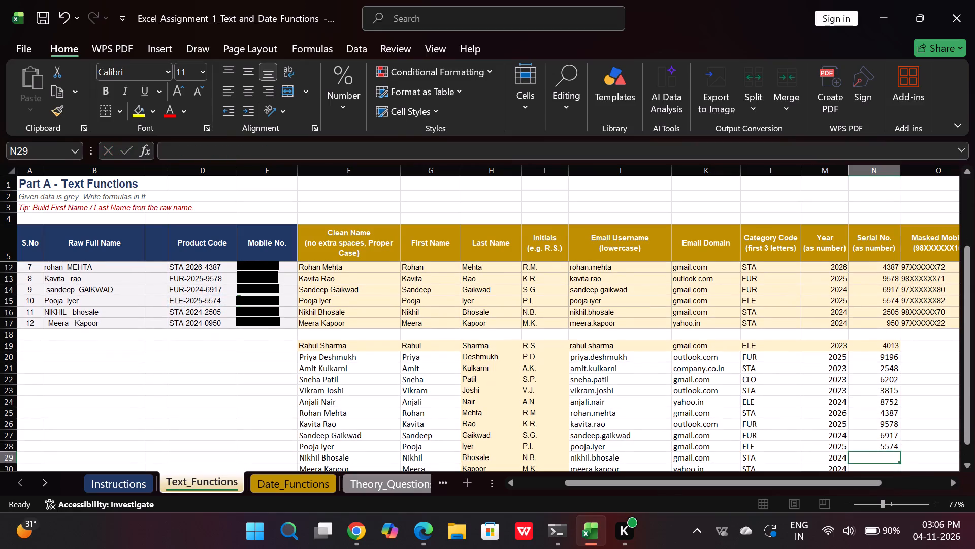
# Enter =VALUE(RIGHT(D16,4)) in cell N29 to extract the eleventh product code's serial number as a number.
pyautogui.click(879, 455)
pyautogui.press('=')
pyautogui.write('value')
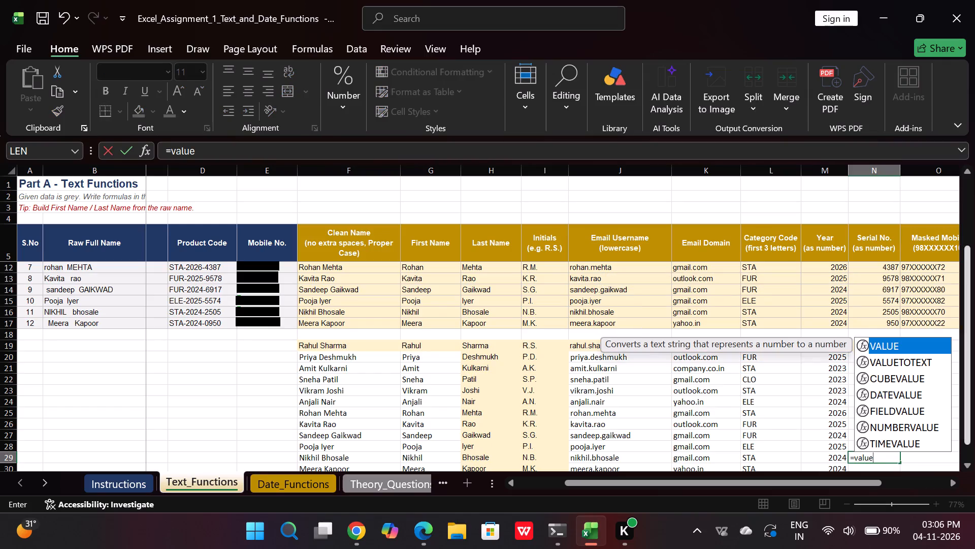
pyautogui.doubleClick(899, 341)
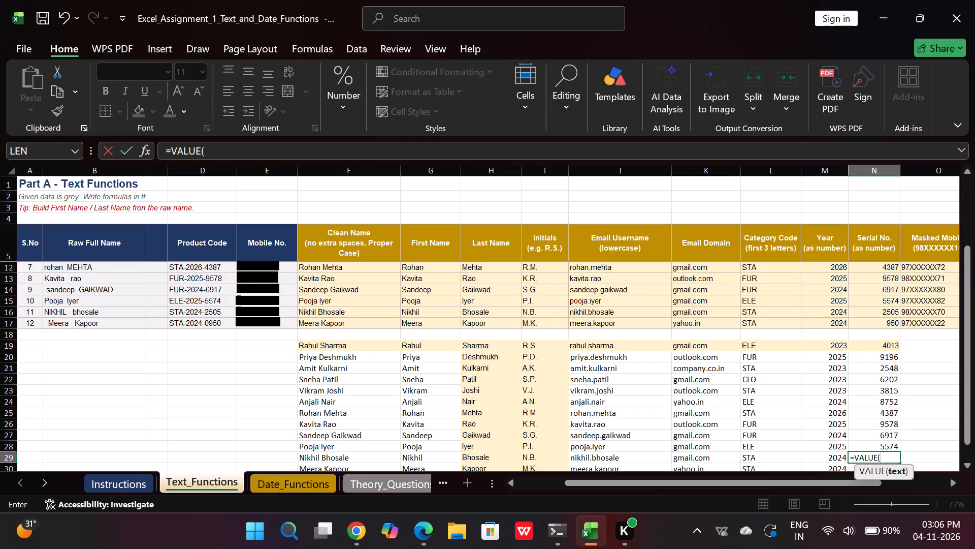
pyautogui.click(194, 313)
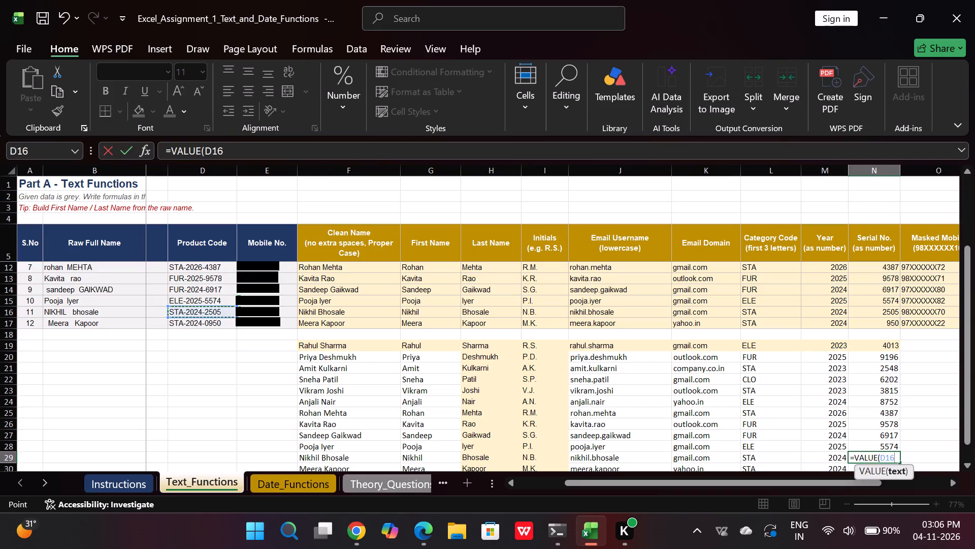
pyautogui.press('BackSpace')
pyautogui.press('BackSpace')
pyautogui.press('BackSpace')
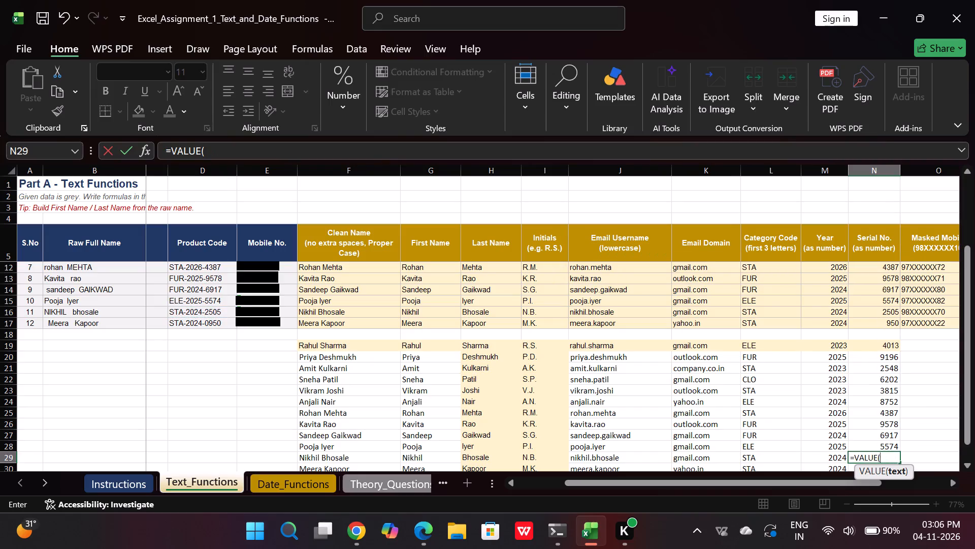
pyautogui.write('right')
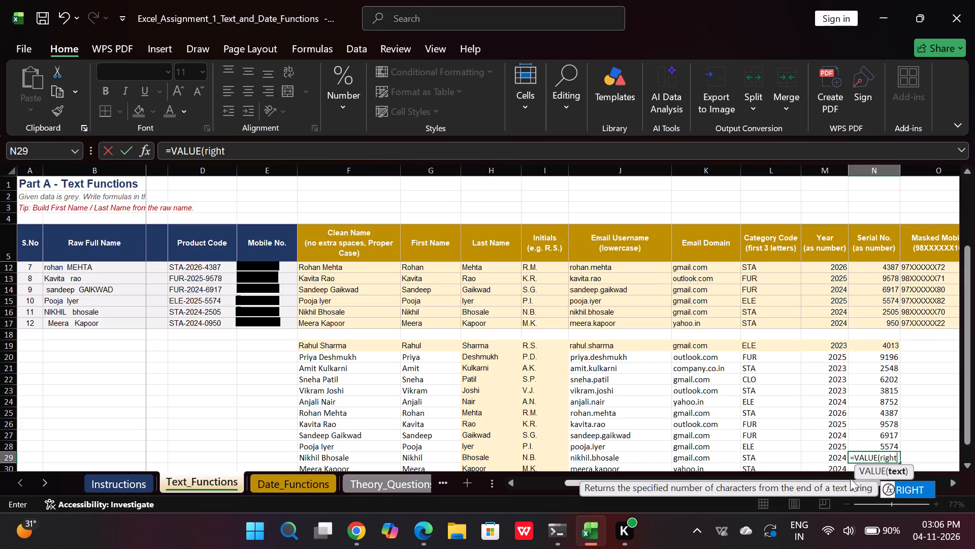
pyautogui.doubleClick(911, 489)
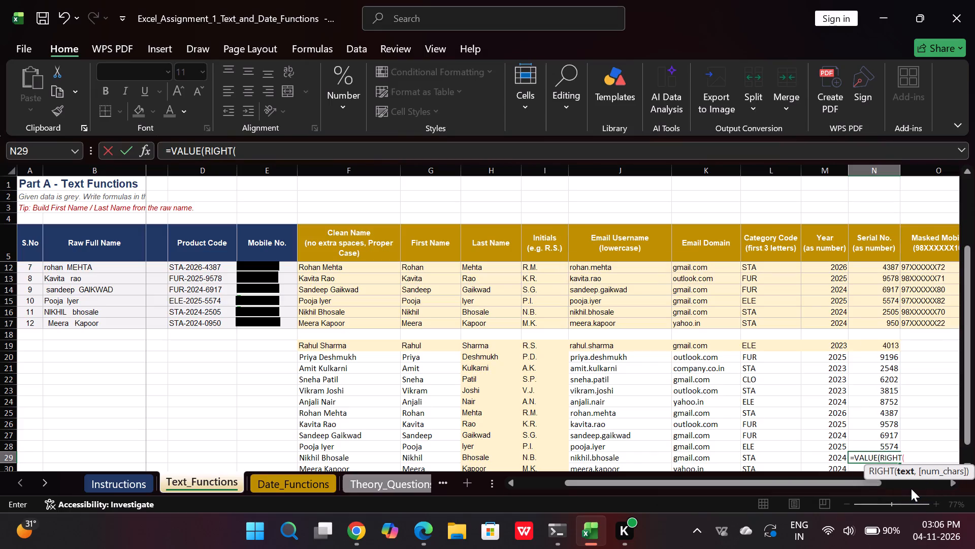
pyautogui.press(',')
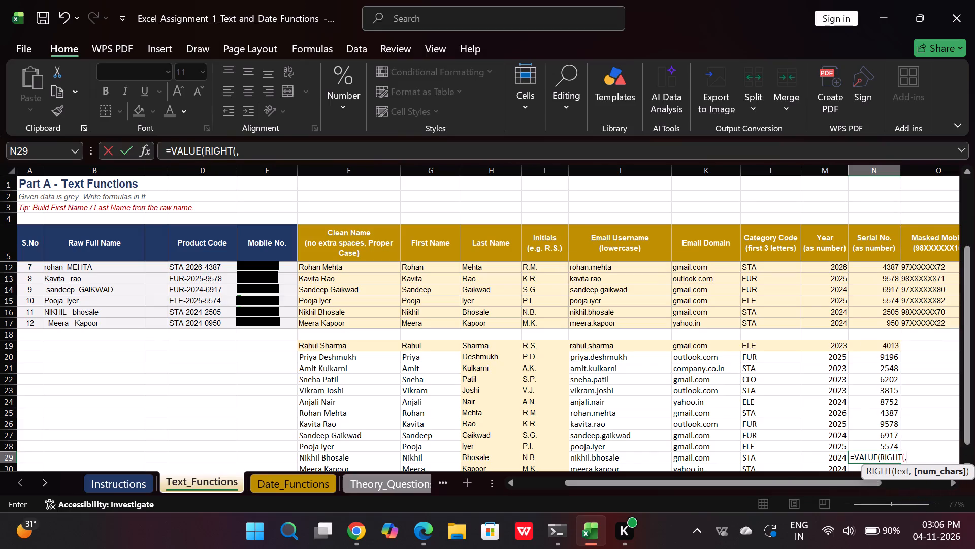
pyautogui.click(191, 309)
pyautogui.press(',')
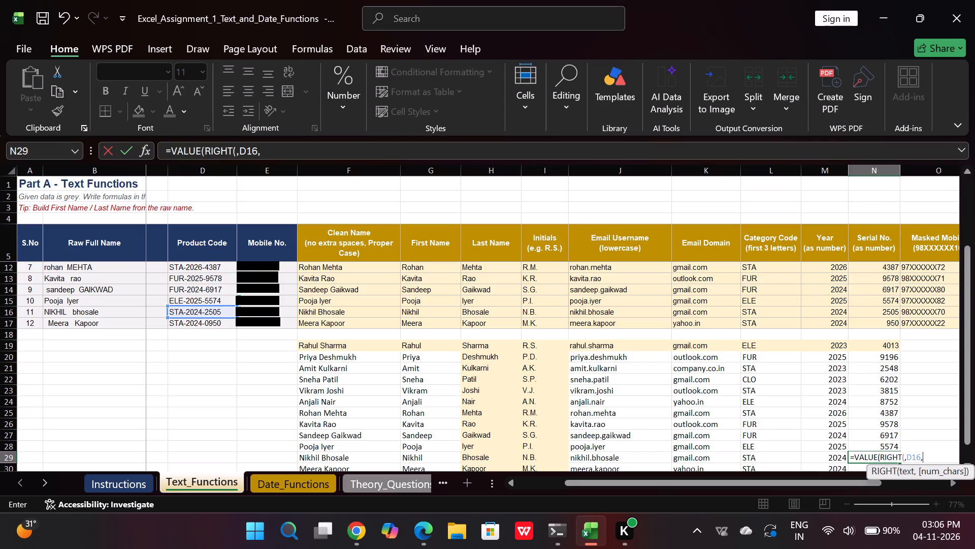
pyautogui.press('Left')
pyautogui.press('Left')
pyautogui.press('Left')
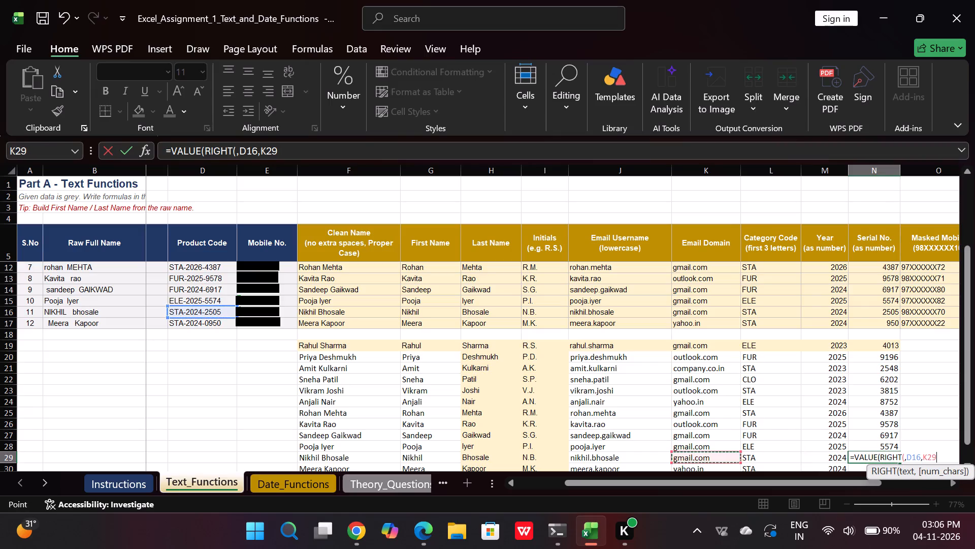
pyautogui.press('BackSpace')
pyautogui.press('BackSpace')
pyautogui.press('BackSpace')
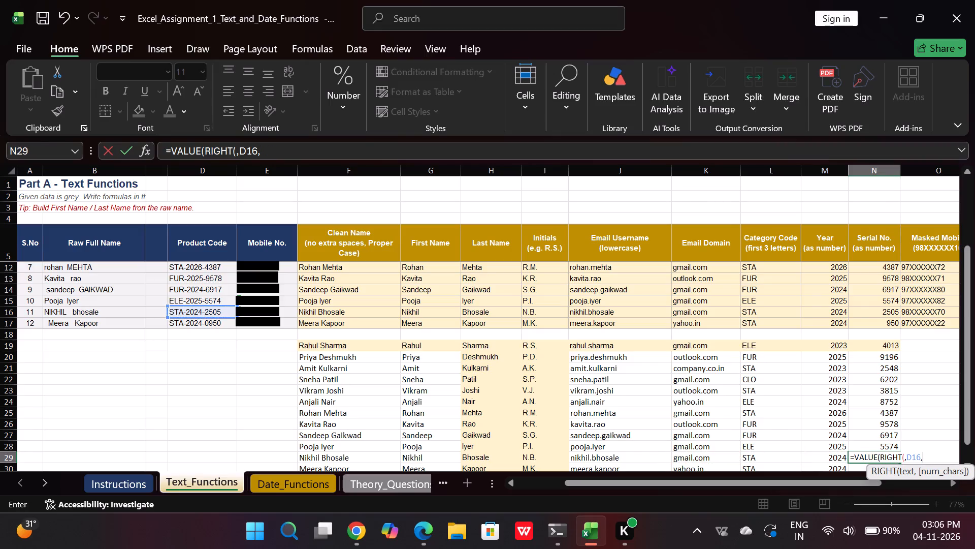
pyautogui.press('Left')
pyautogui.press('Left')
pyautogui.press('BackSpace')
pyautogui.press('BackSpace')
pyautogui.press('BackSpace')
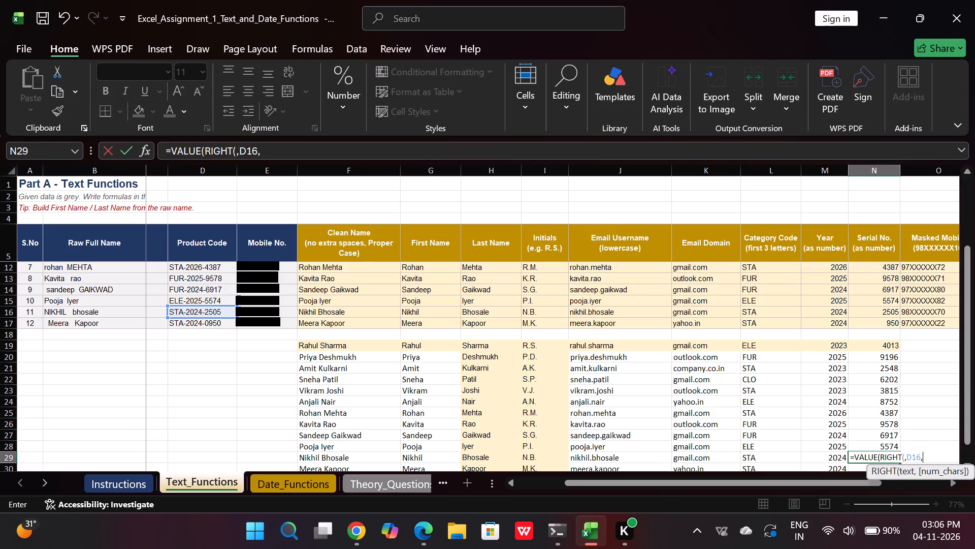
pyautogui.press('BackSpace')
pyautogui.press('BackSpace')
pyautogui.press('BackSpace')
pyautogui.press('BackSpace')
pyautogui.press('BackSpace')
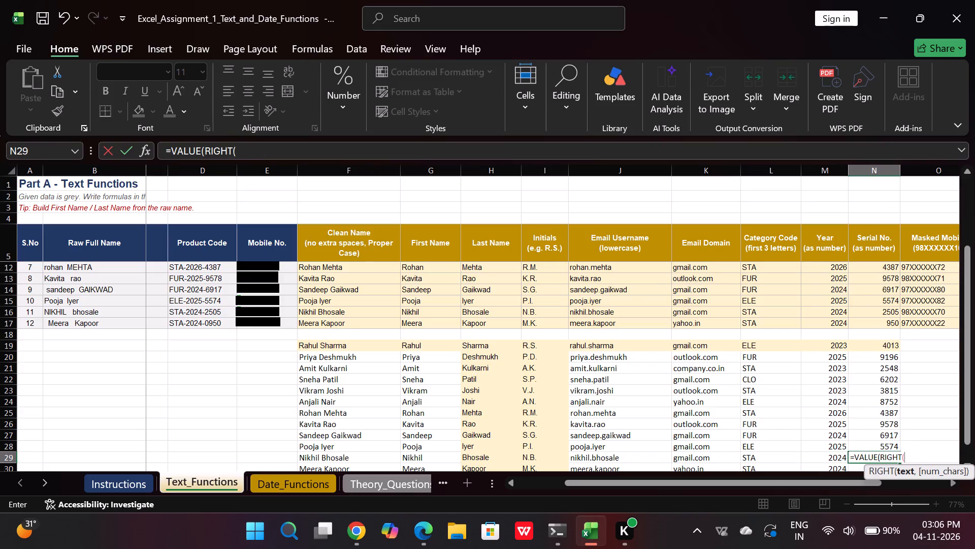
pyautogui.click(199, 310)
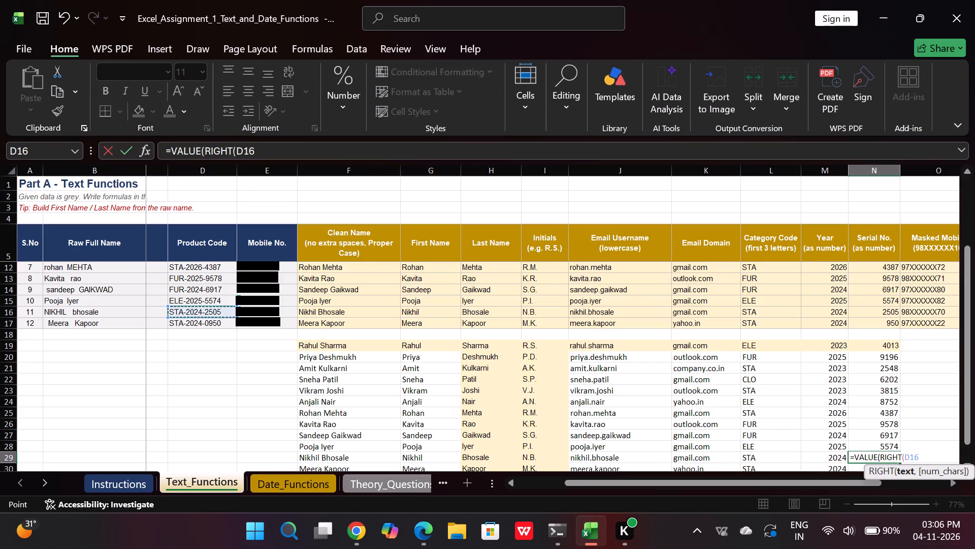
pyautogui.write(',4')
pyautogui.write('))')
pyautogui.press('Return')
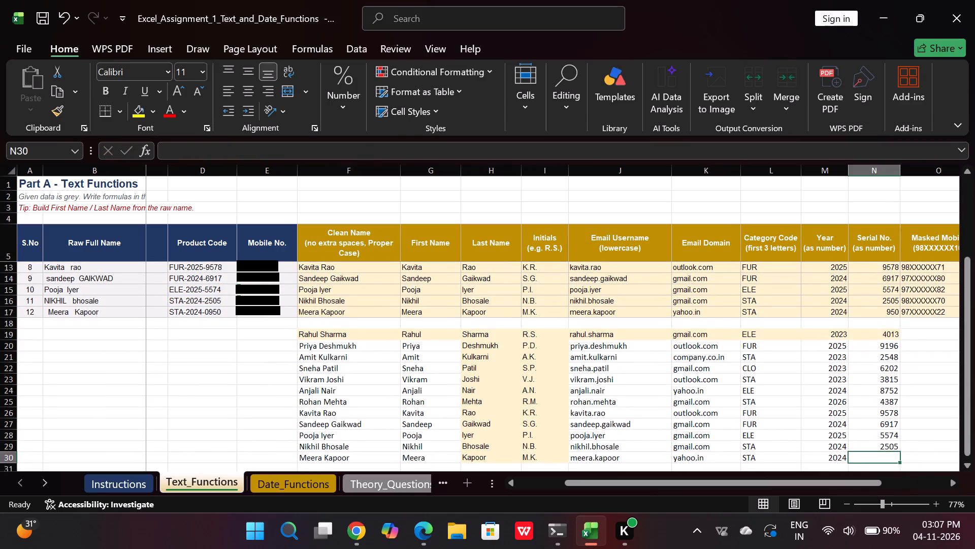
# Enter =VALUE(RIGHT(D17,4)) in cell N30 to extract the twelfth product code's serial number as a number.
pyautogui.press('=')
pyautogui.write('value')
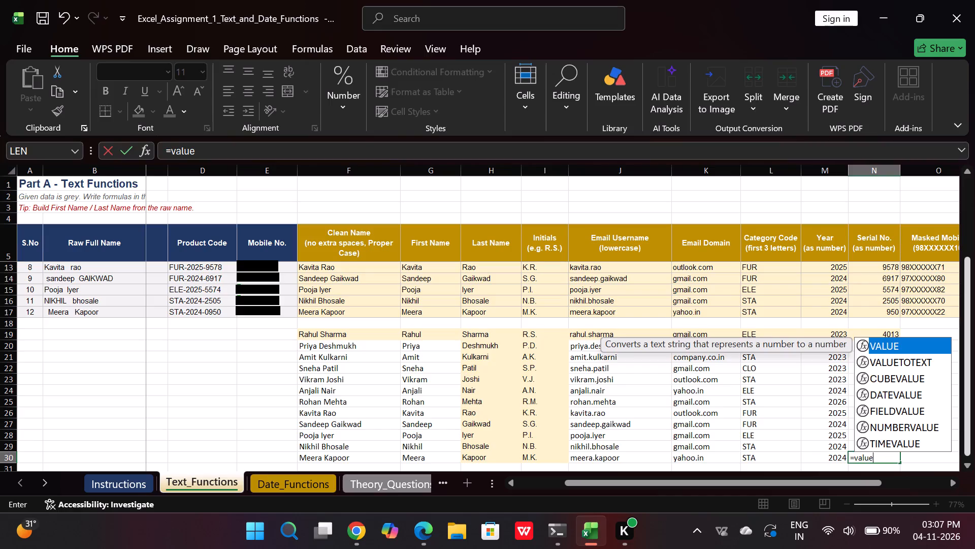
pyautogui.doubleClick(885, 350)
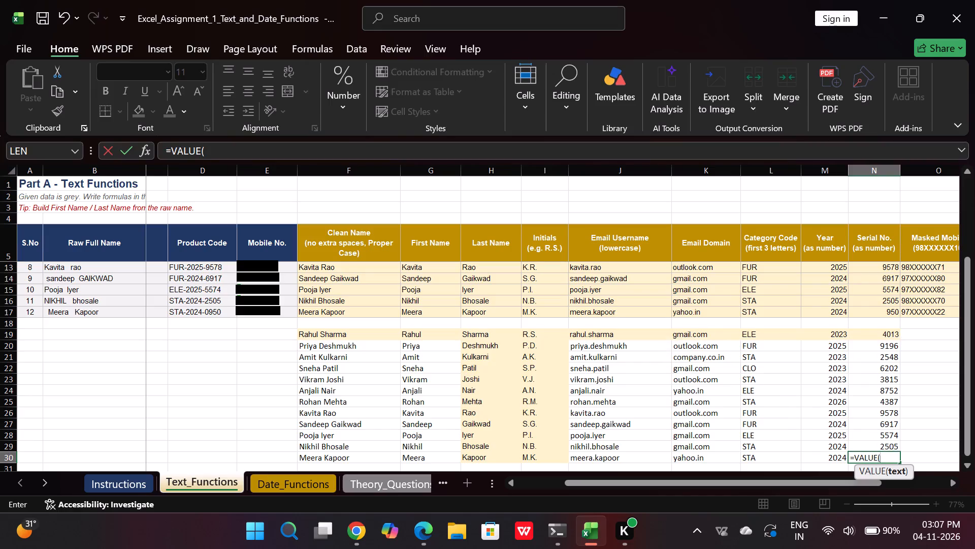
pyautogui.press('r')
pyautogui.write('ight')
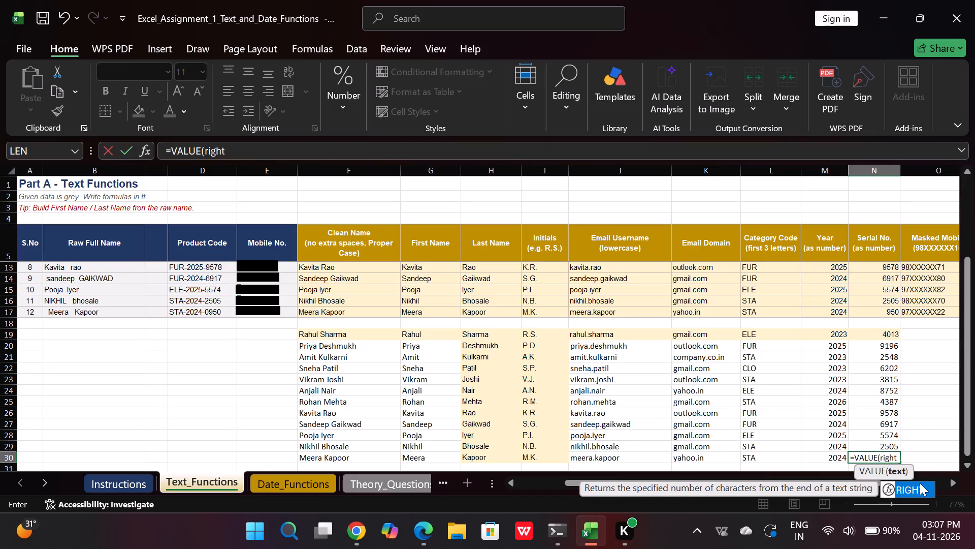
pyautogui.doubleClick(920, 483)
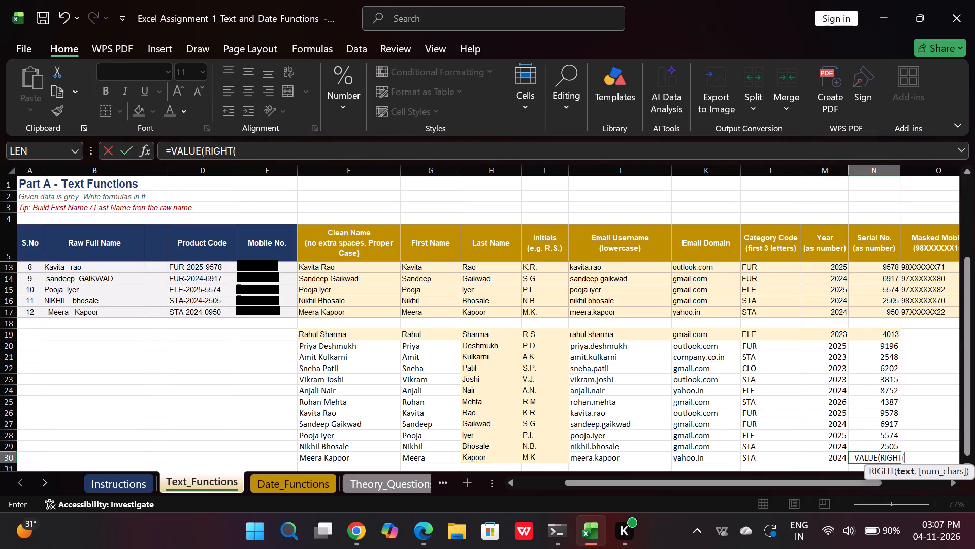
pyautogui.click(207, 314)
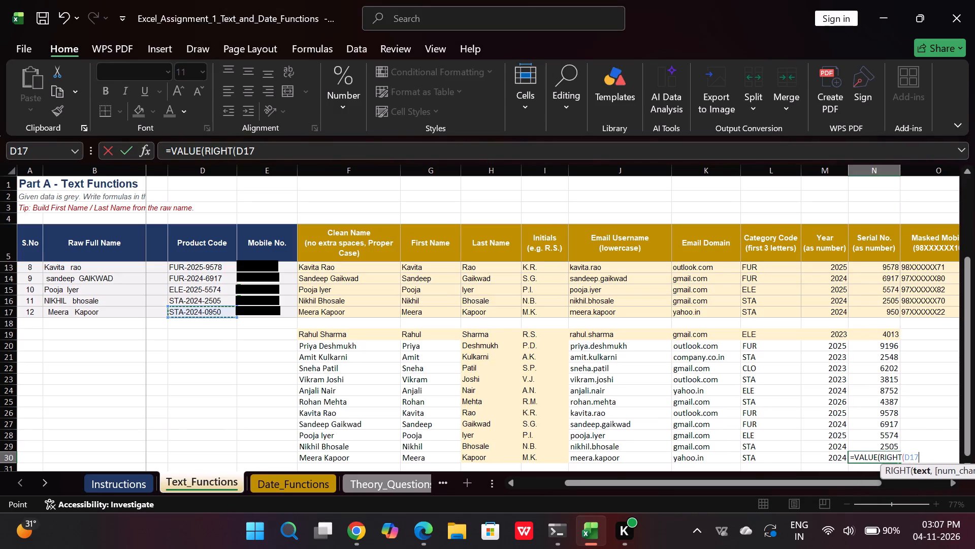
pyautogui.click(209, 313)
pyautogui.write(',4')
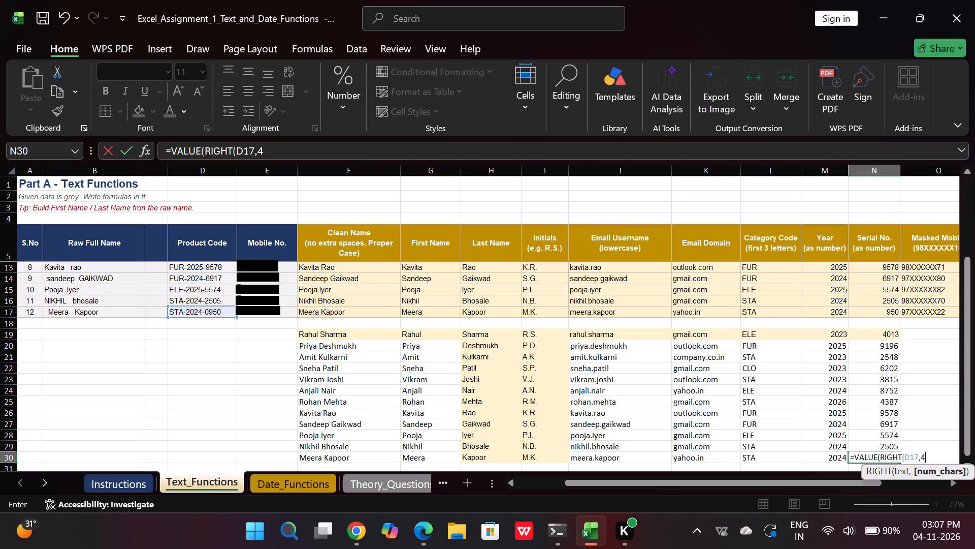
pyautogui.hotkey('shift', ')')
pyautogui.hotkey('shift', ')')
pyautogui.press('Return')
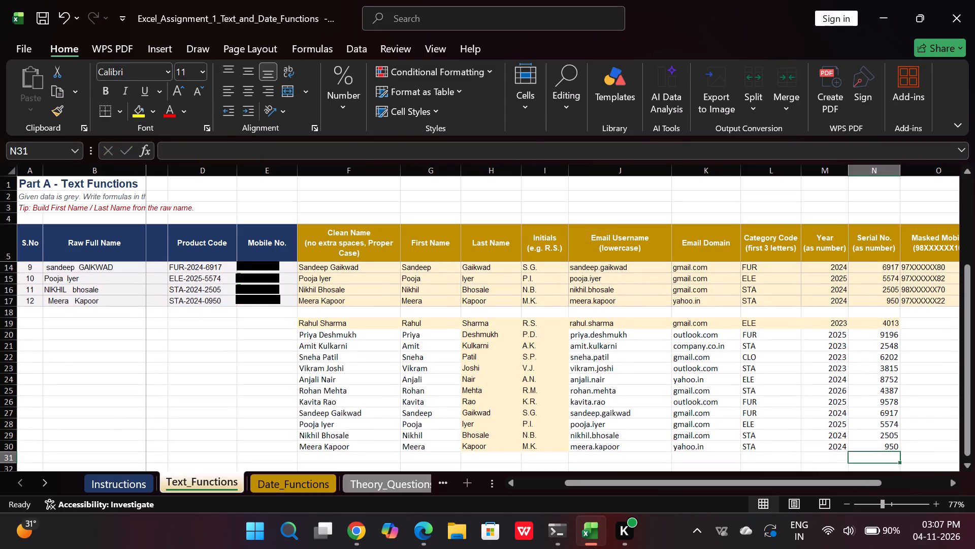
# Check the existing masked mobile formula in cell O16, and select cell O19 for the first masked mobile answer.
pyautogui.click(910, 292)
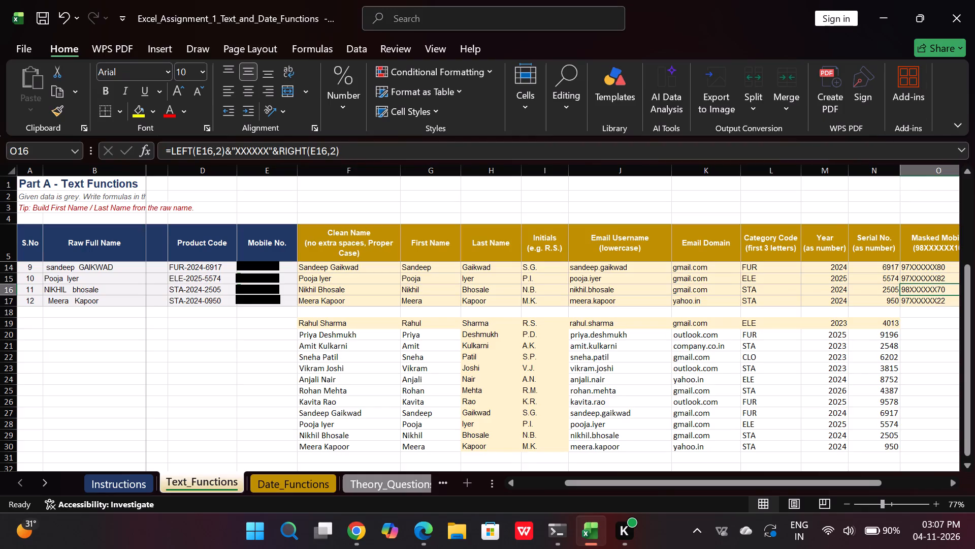
pyautogui.click(919, 322)
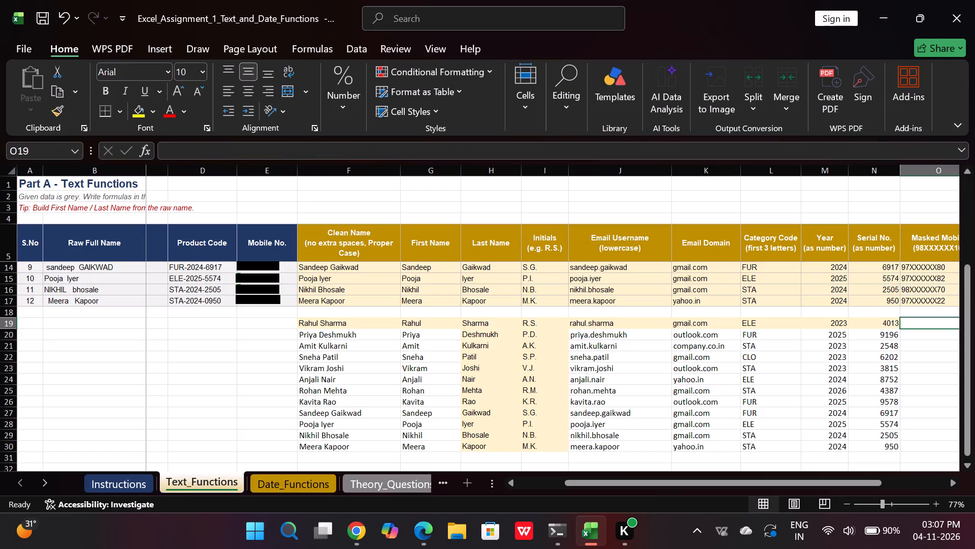
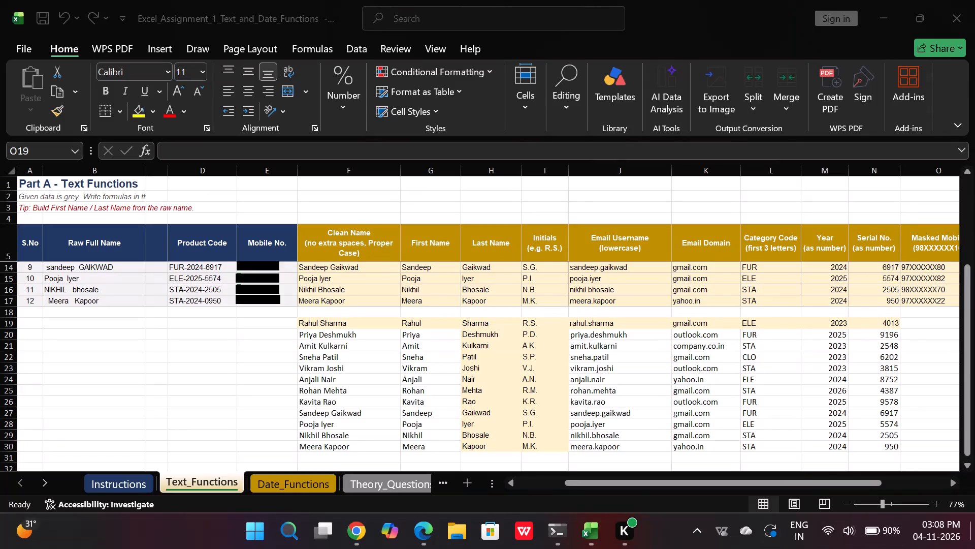
# Check the existing masked mobile formulas in cells O17 and O15.
pyautogui.click(915, 296)
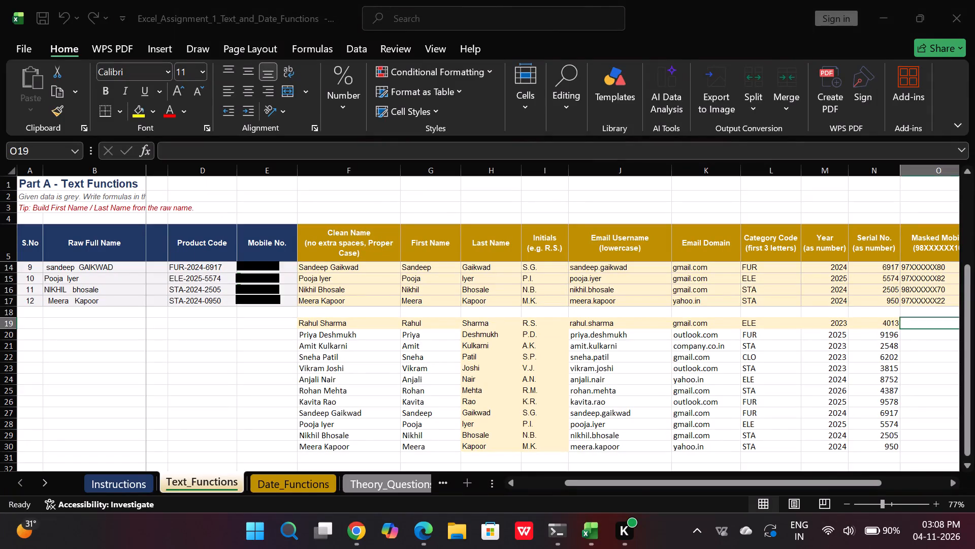
pyautogui.click(915, 296)
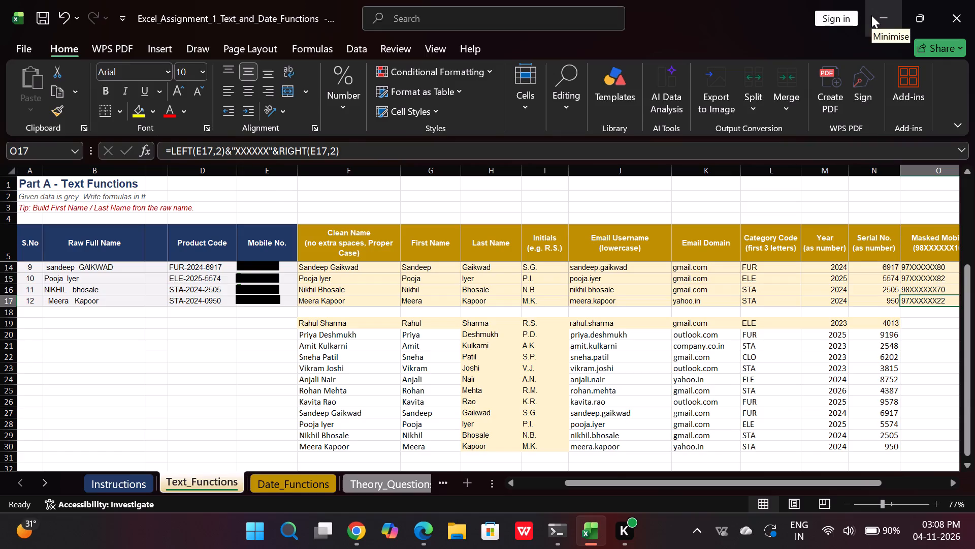
pyautogui.click(915, 322)
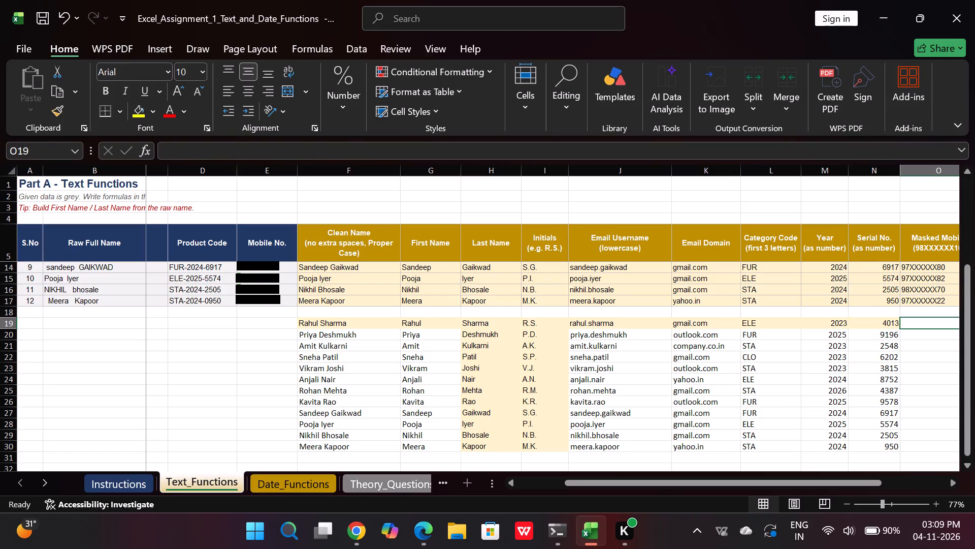
pyautogui.click(915, 322)
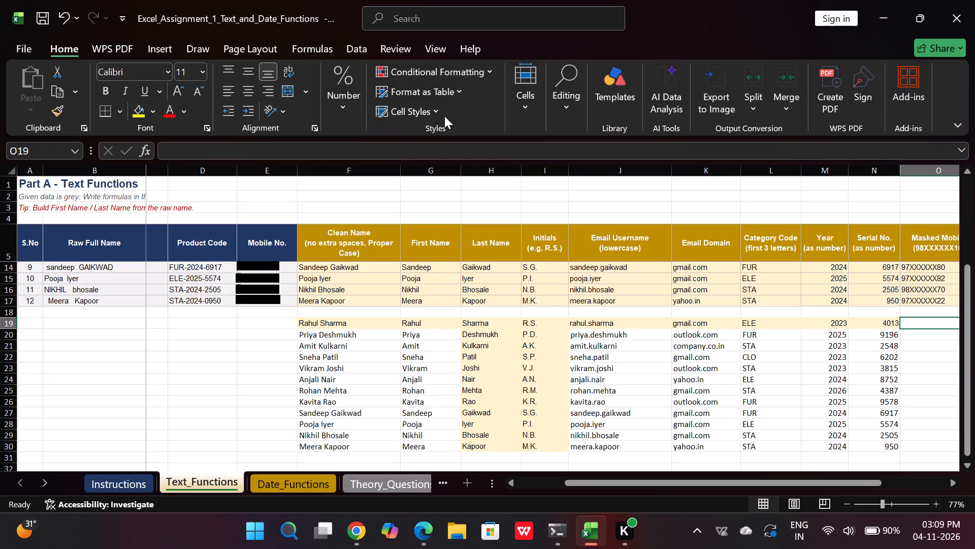
pyautogui.click(921, 277)
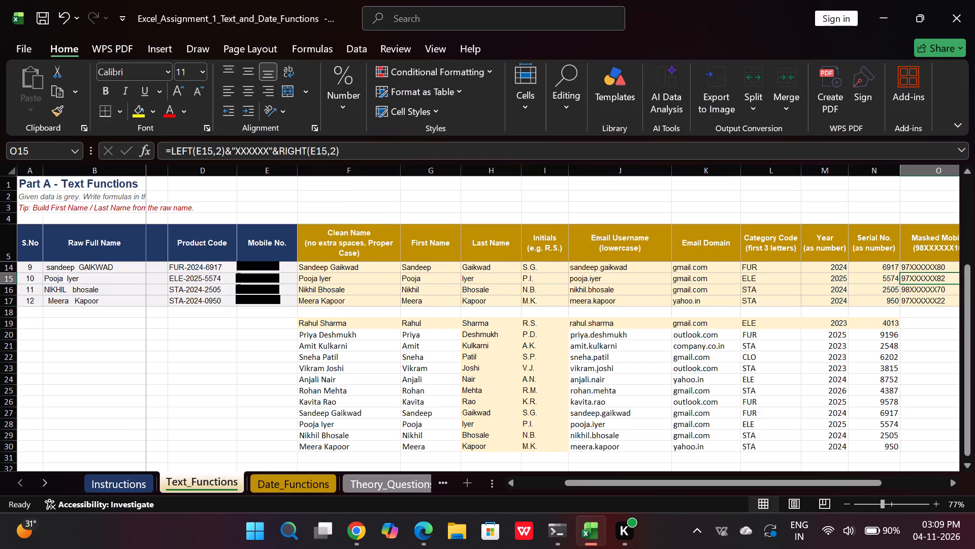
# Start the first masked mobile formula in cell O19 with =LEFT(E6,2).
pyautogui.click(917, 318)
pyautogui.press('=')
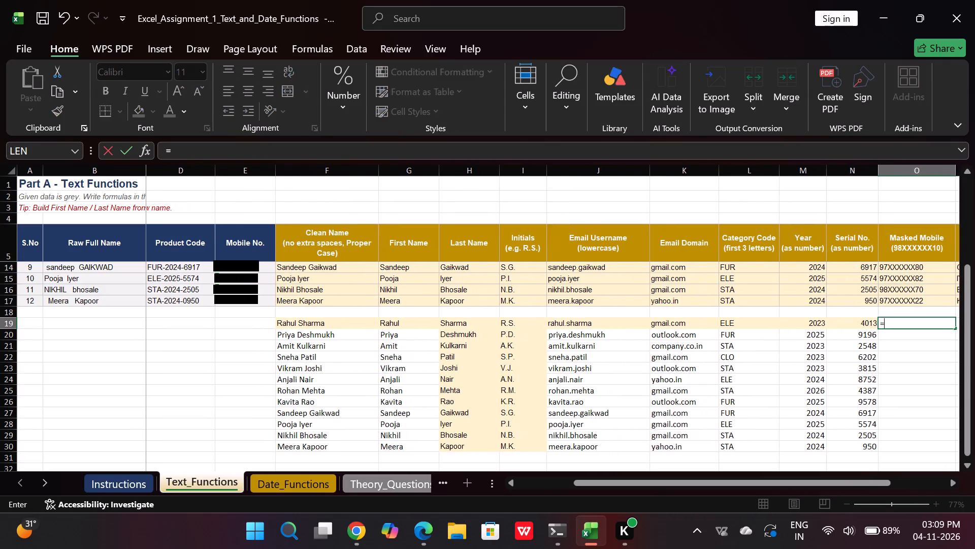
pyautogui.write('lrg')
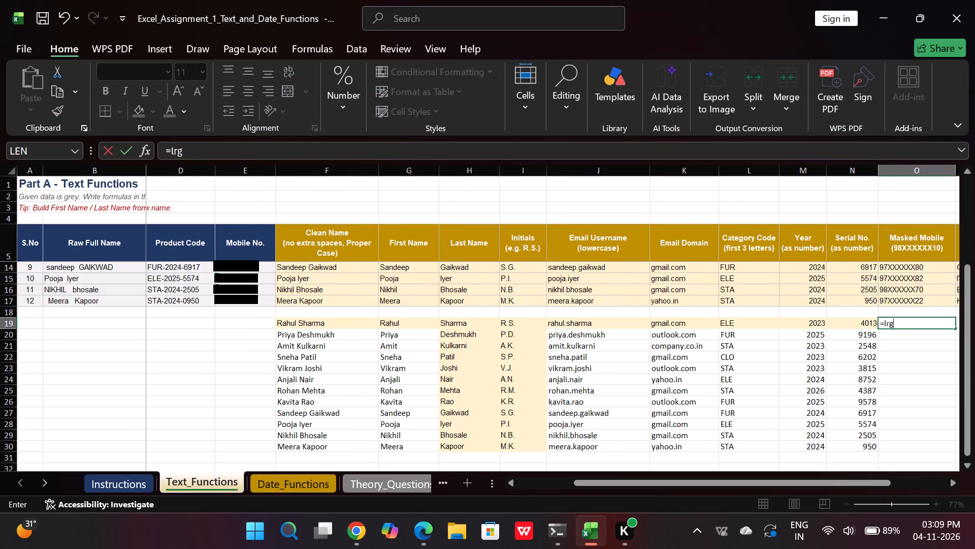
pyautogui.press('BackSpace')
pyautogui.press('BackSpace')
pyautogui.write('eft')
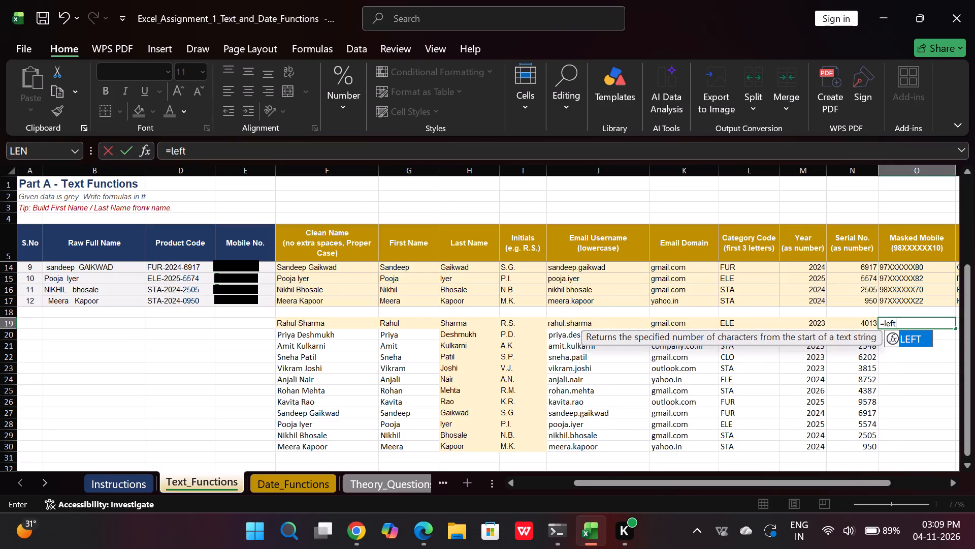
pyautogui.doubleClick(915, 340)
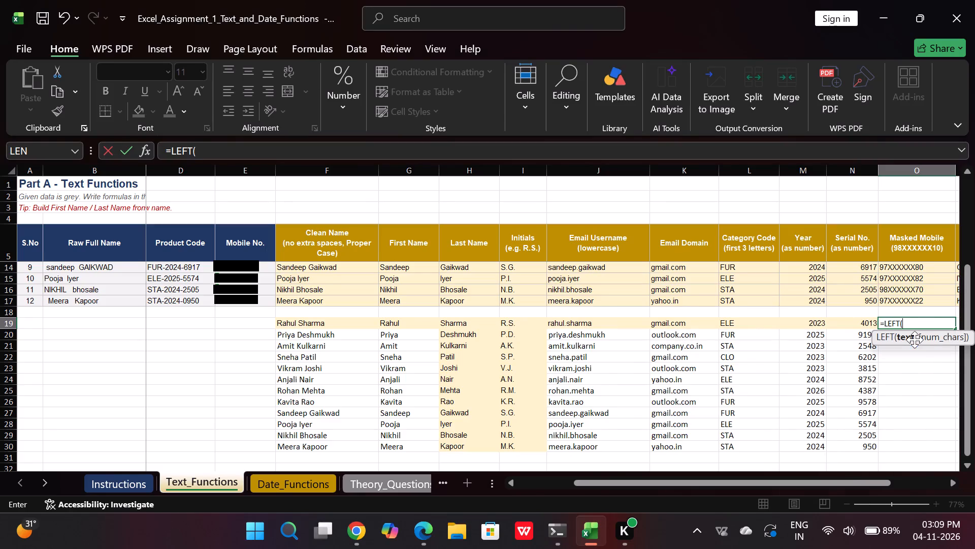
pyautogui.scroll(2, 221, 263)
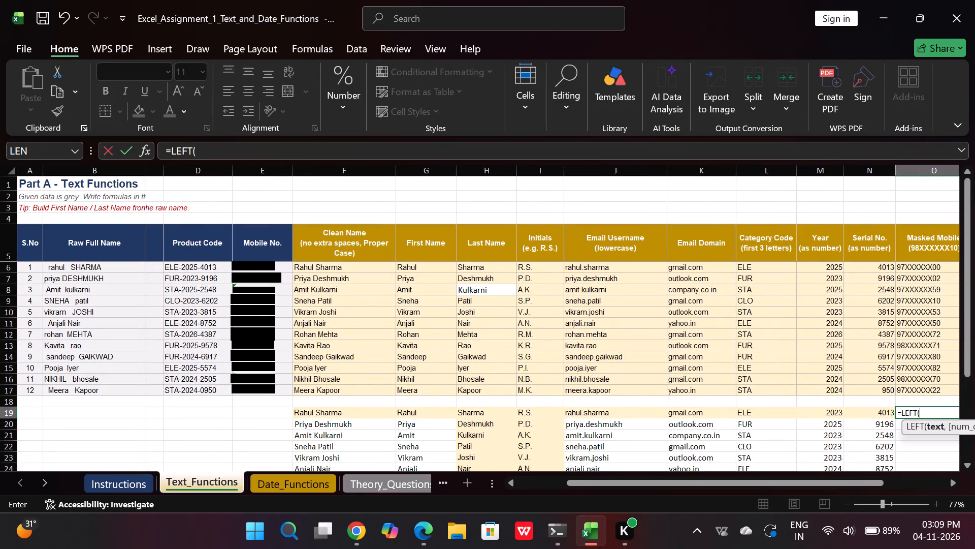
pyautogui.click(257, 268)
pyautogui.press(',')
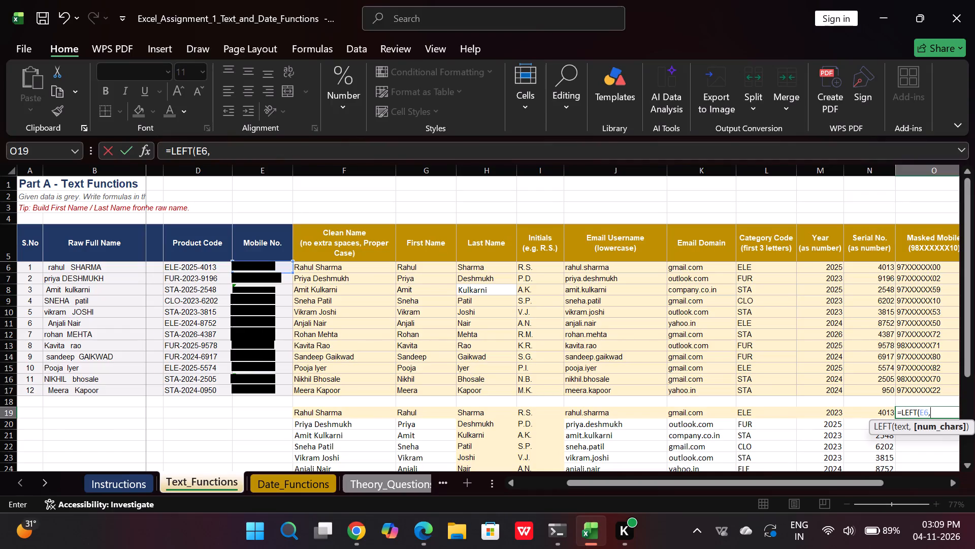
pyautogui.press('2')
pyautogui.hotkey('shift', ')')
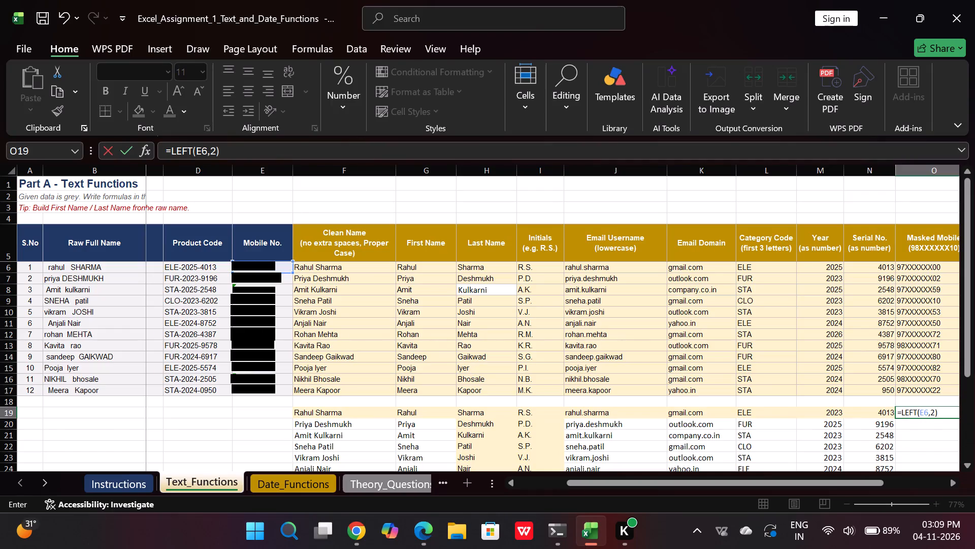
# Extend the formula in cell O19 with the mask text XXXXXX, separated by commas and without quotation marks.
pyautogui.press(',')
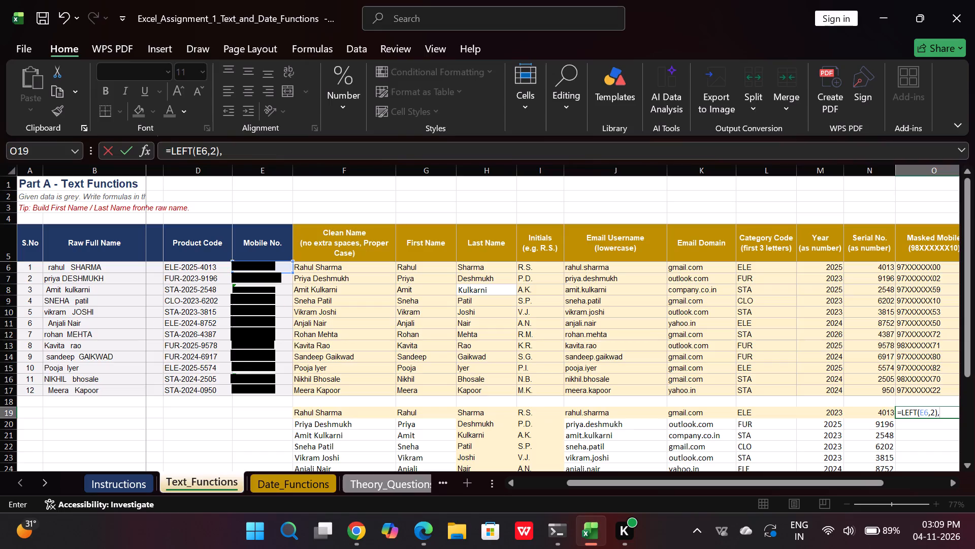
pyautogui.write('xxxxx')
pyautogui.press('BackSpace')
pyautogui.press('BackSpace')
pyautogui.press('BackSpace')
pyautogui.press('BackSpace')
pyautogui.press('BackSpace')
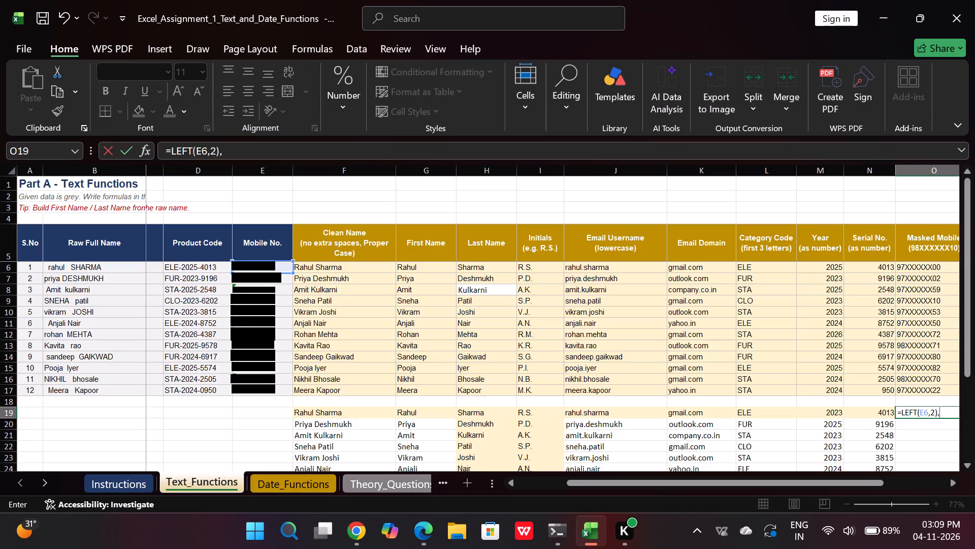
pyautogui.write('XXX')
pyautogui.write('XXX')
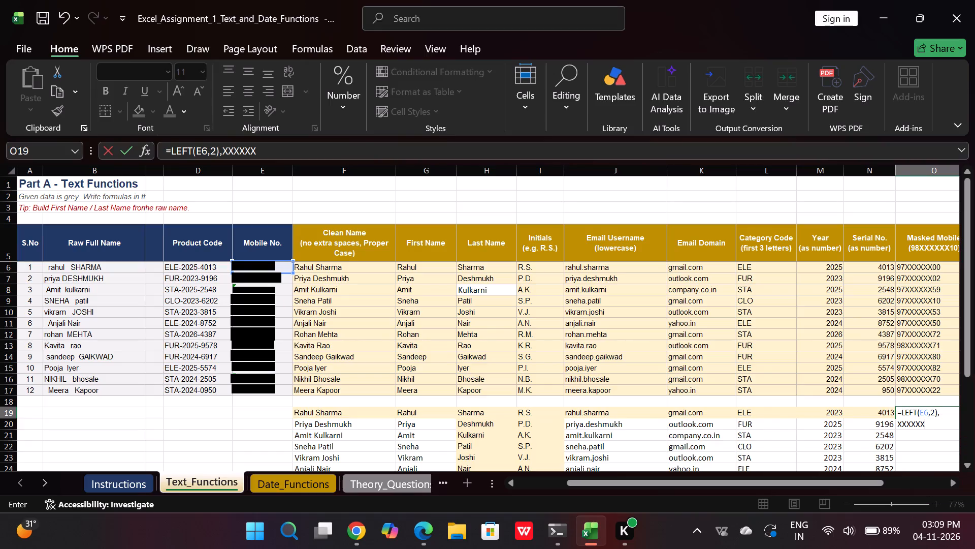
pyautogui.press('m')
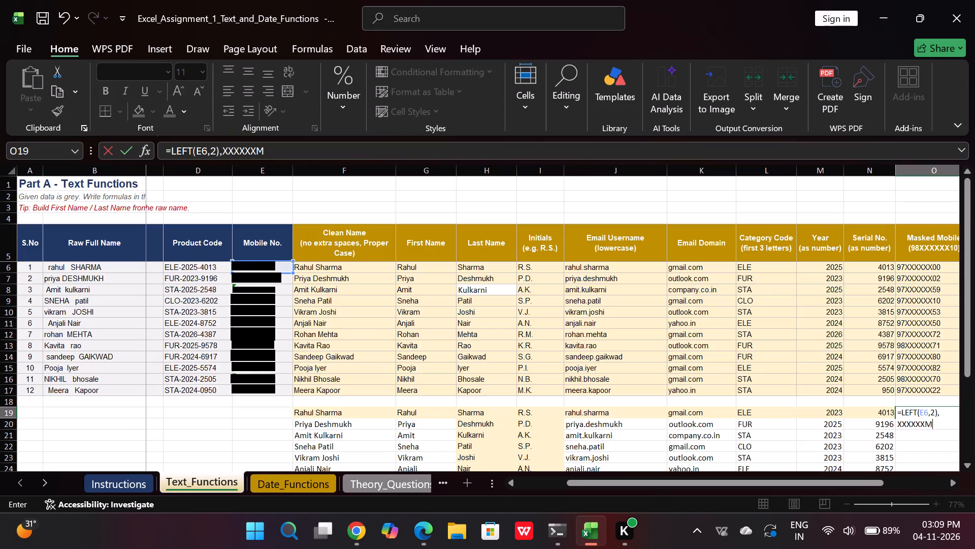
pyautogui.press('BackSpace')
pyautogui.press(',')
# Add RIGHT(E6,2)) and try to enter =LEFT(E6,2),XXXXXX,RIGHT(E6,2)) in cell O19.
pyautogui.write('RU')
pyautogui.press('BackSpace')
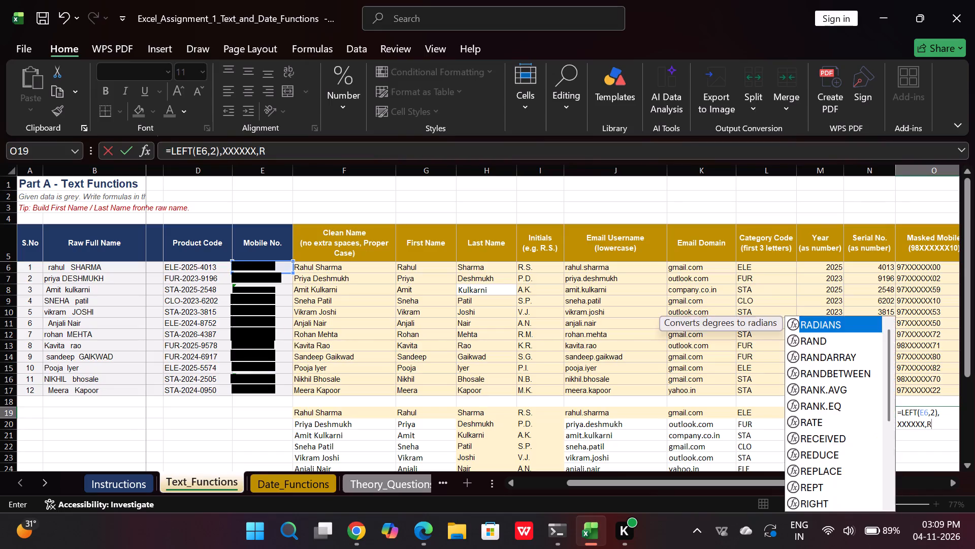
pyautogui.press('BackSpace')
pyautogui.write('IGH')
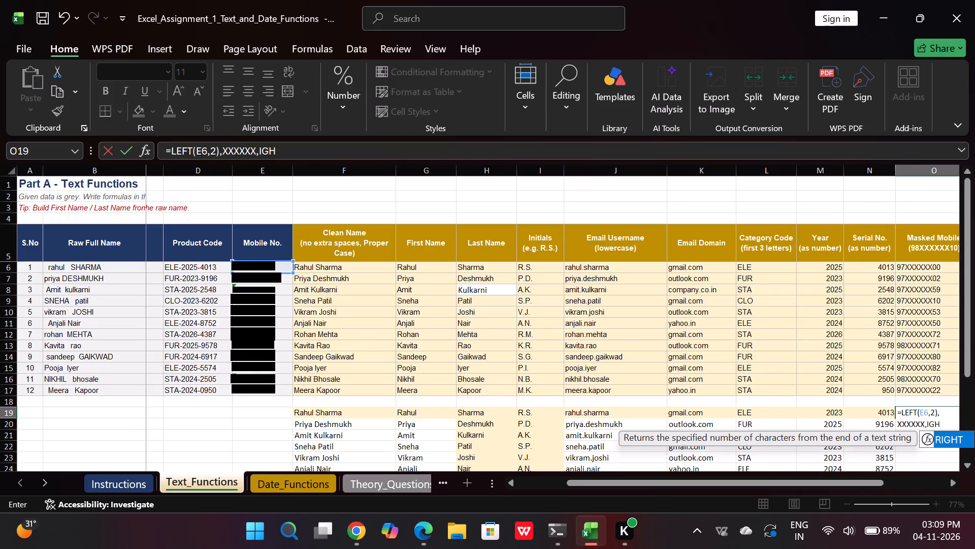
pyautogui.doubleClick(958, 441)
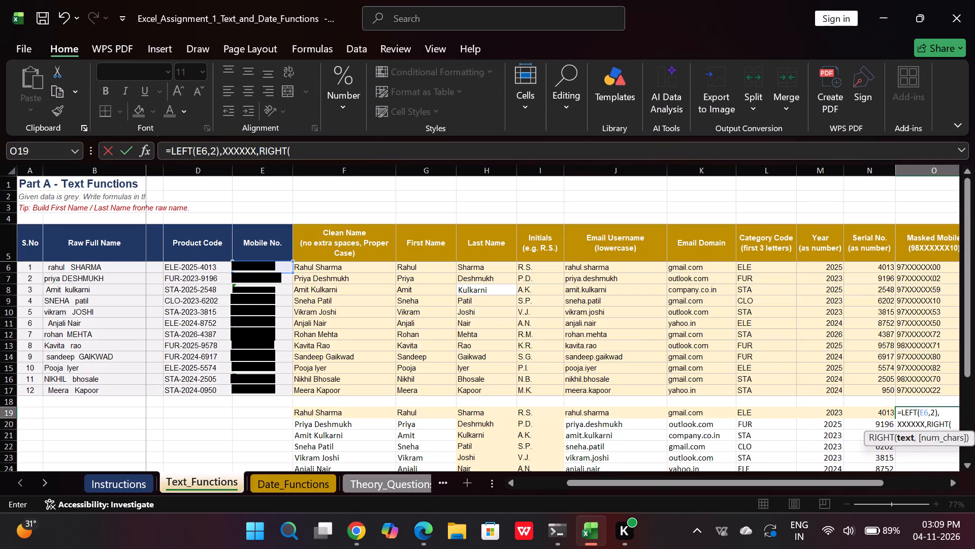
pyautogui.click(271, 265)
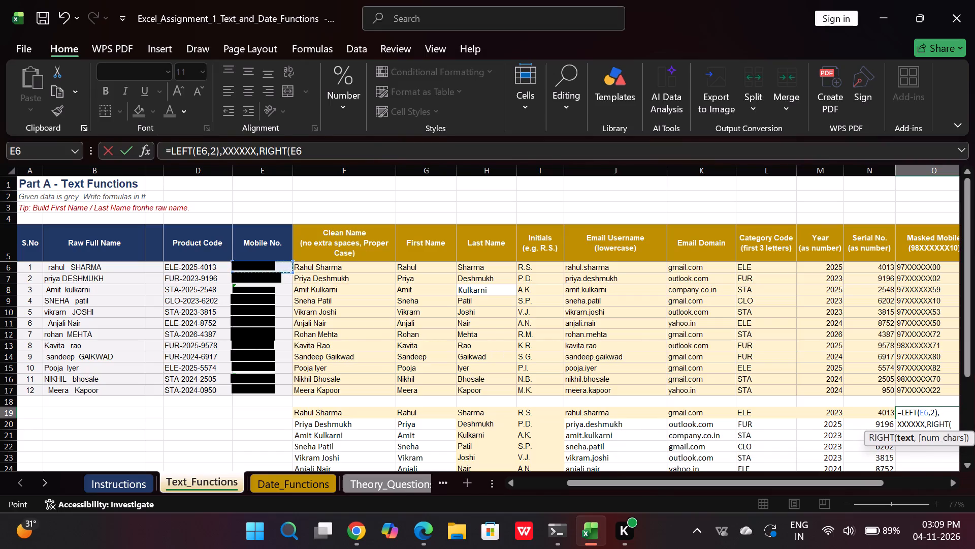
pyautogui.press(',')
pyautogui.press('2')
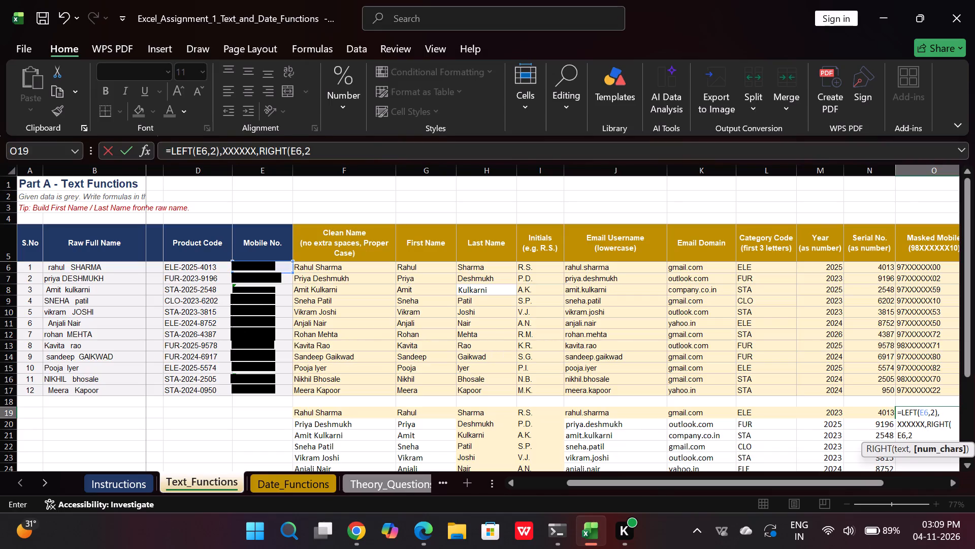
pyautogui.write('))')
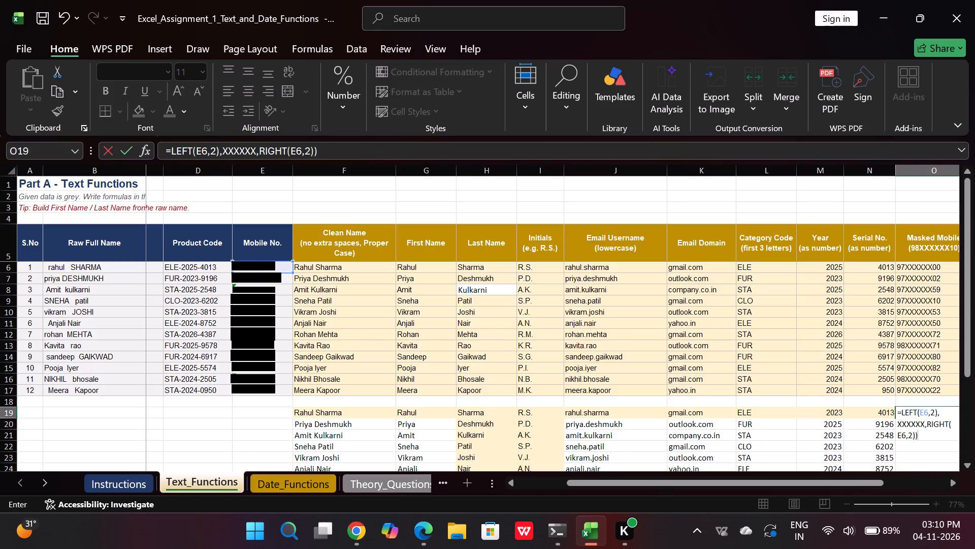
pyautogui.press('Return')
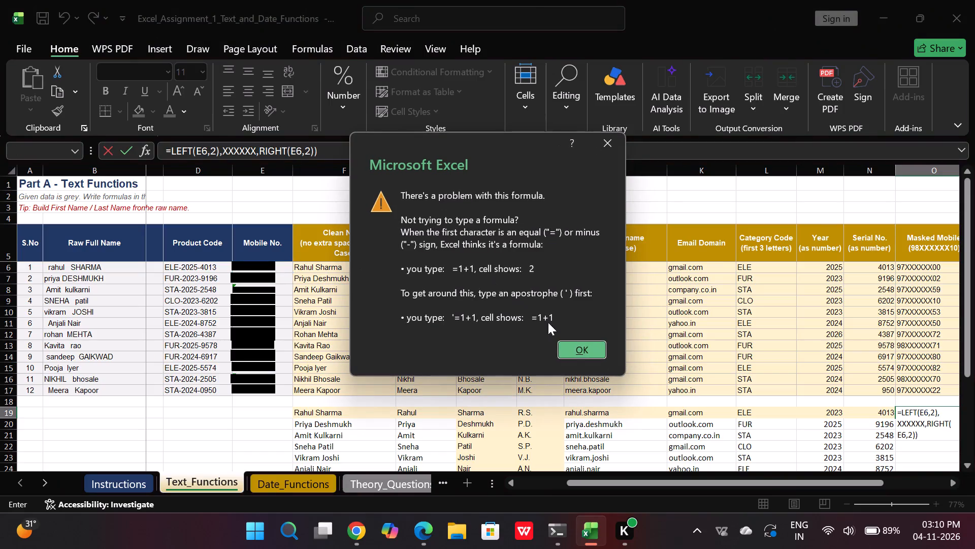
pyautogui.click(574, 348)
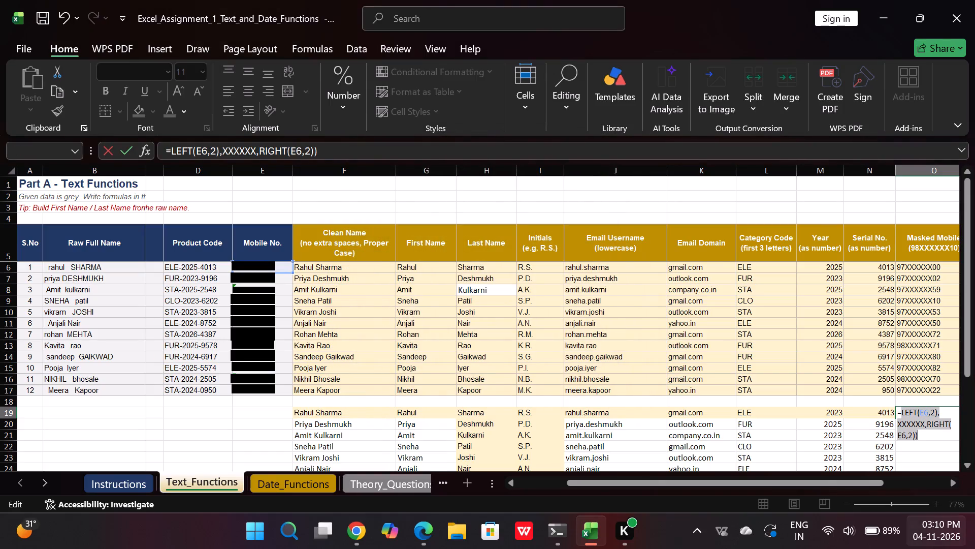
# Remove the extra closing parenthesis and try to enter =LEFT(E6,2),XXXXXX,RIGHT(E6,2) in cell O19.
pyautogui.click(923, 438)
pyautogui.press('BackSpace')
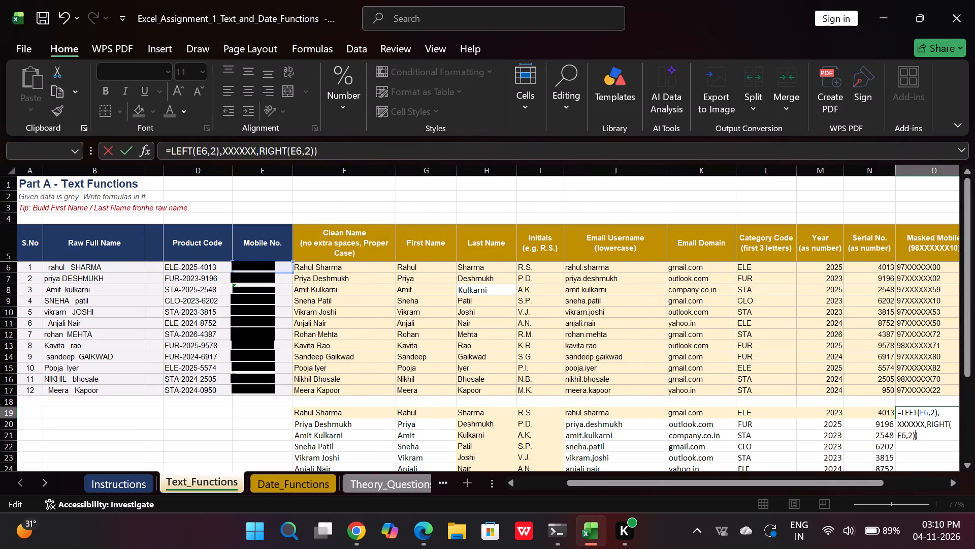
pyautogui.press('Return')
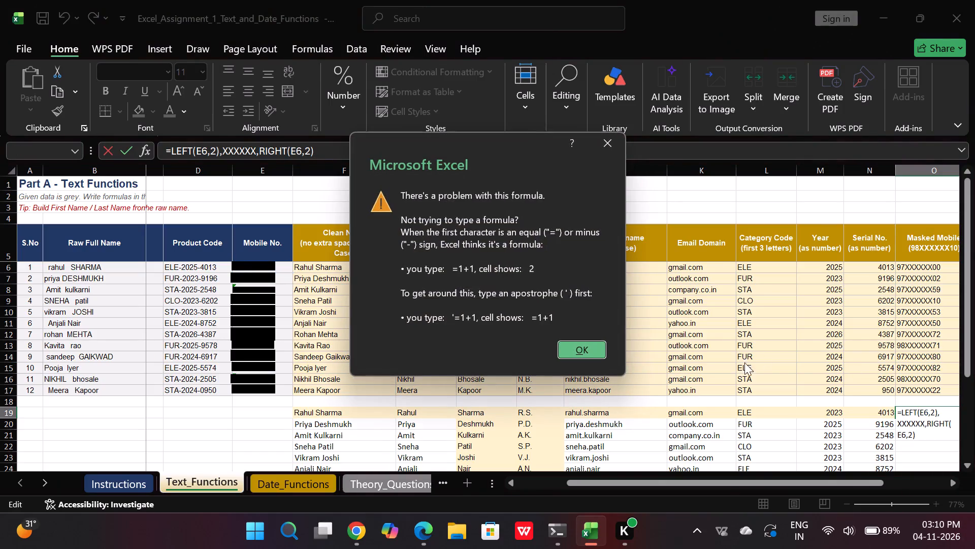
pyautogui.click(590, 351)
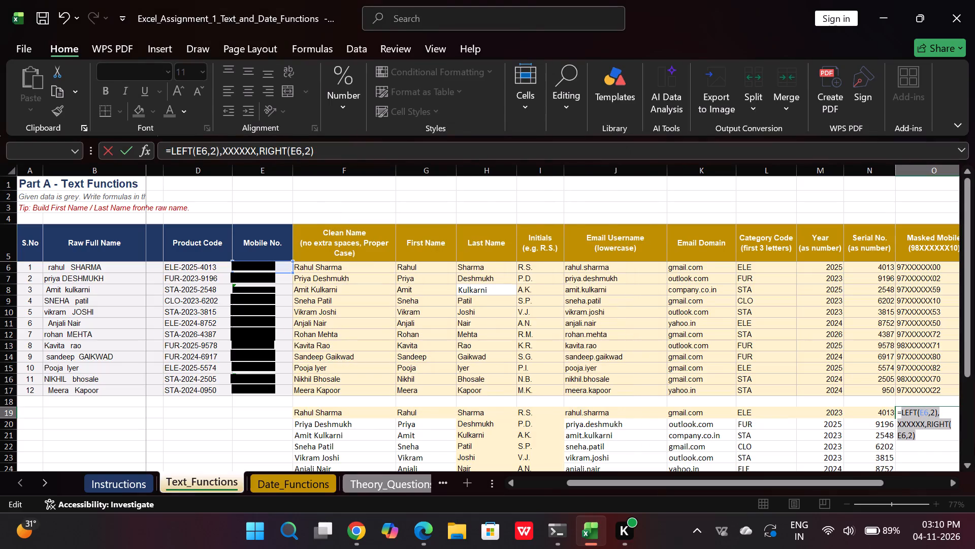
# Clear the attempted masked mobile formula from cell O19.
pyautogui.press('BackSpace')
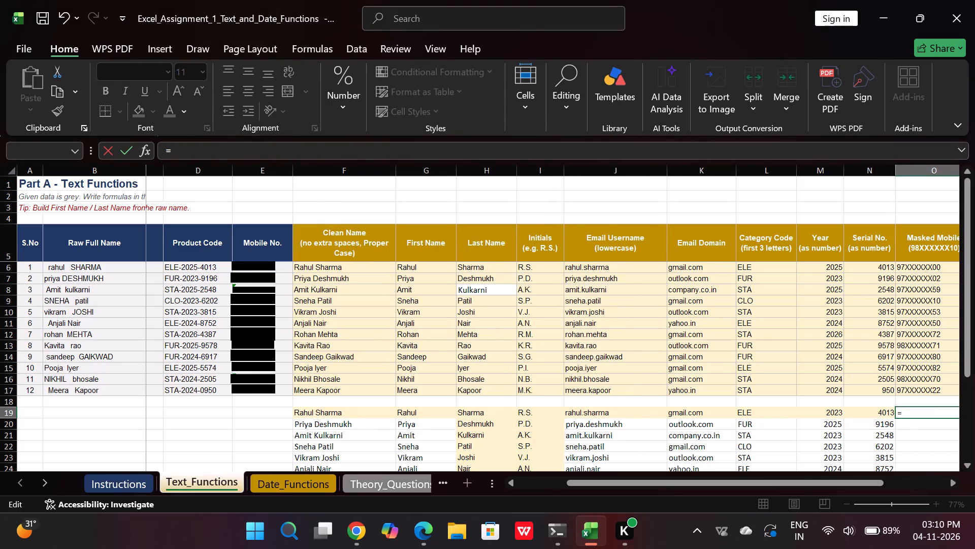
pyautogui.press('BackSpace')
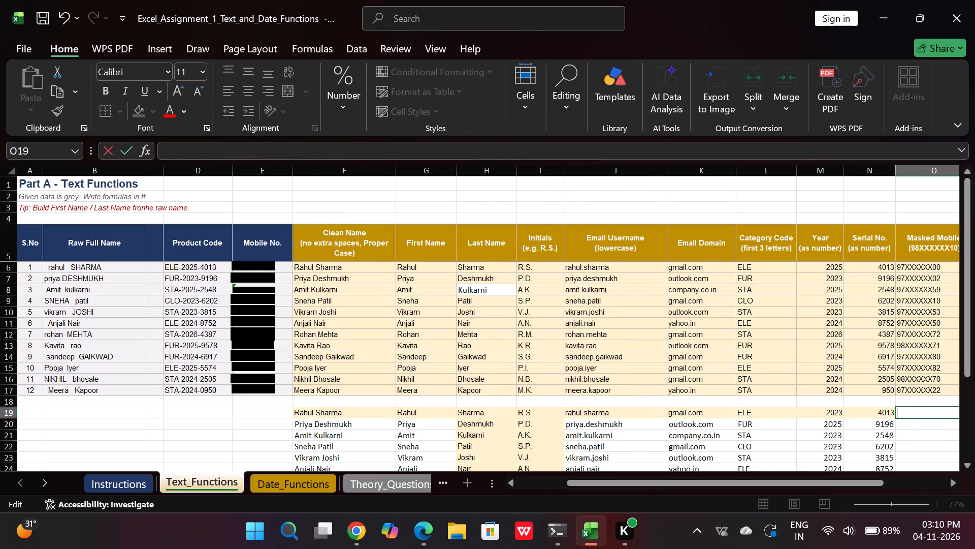
# Check the existing masked mobile formula in cell O11, and select cell O19 for the first masked mobile answer.
pyautogui.click(948, 320)
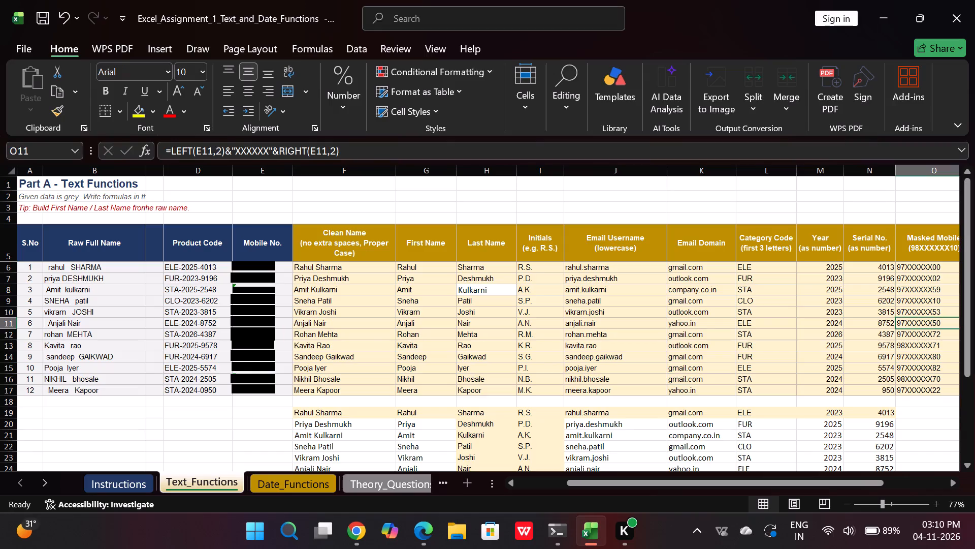
pyautogui.click(923, 410)
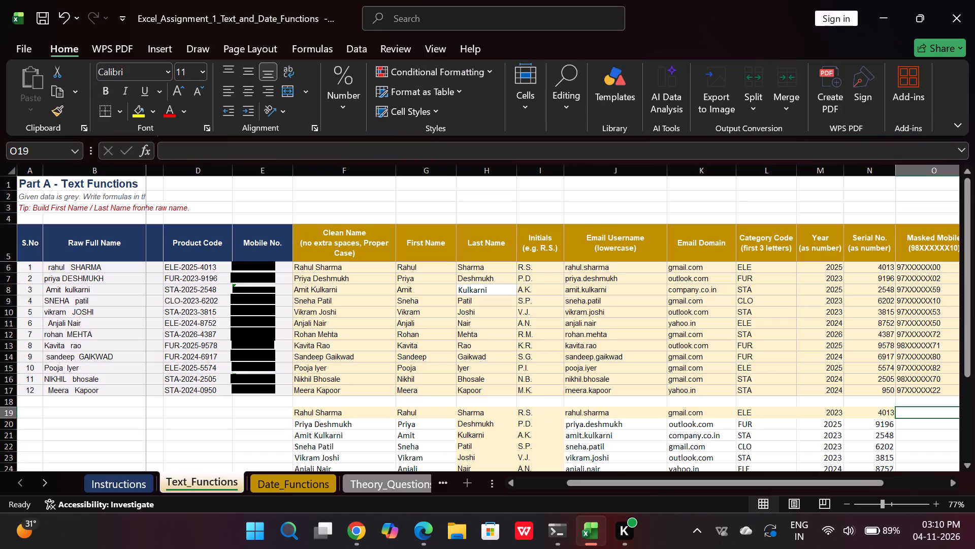
# Start the masked mobile formula in cell O19 with =LEFT(E6,2)&"XXXXXX".
pyautogui.press('=')
pyautogui.write('LEFT')
pyautogui.doubleClick(918, 431)
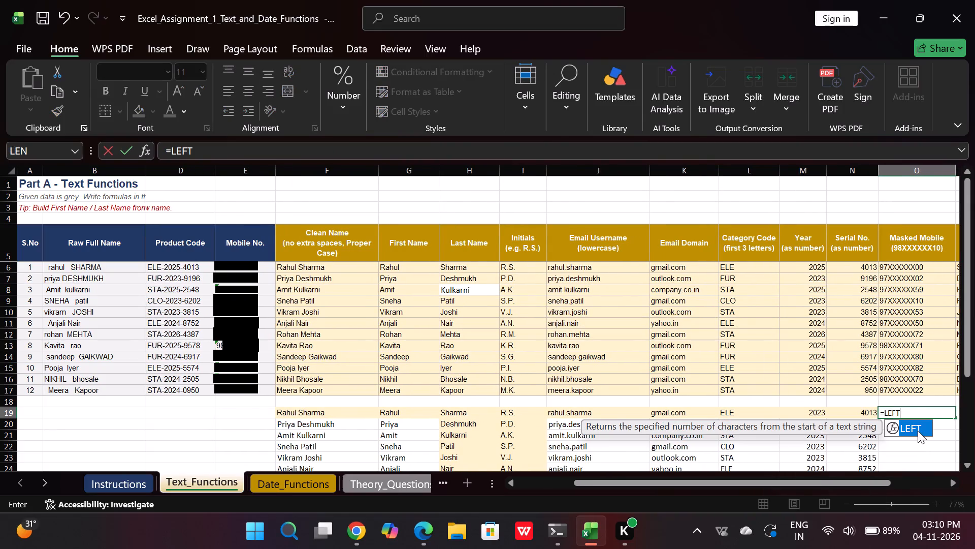
pyautogui.hscroll(-1, 918, 431)
pyautogui.hscroll(-1, 215, 228)
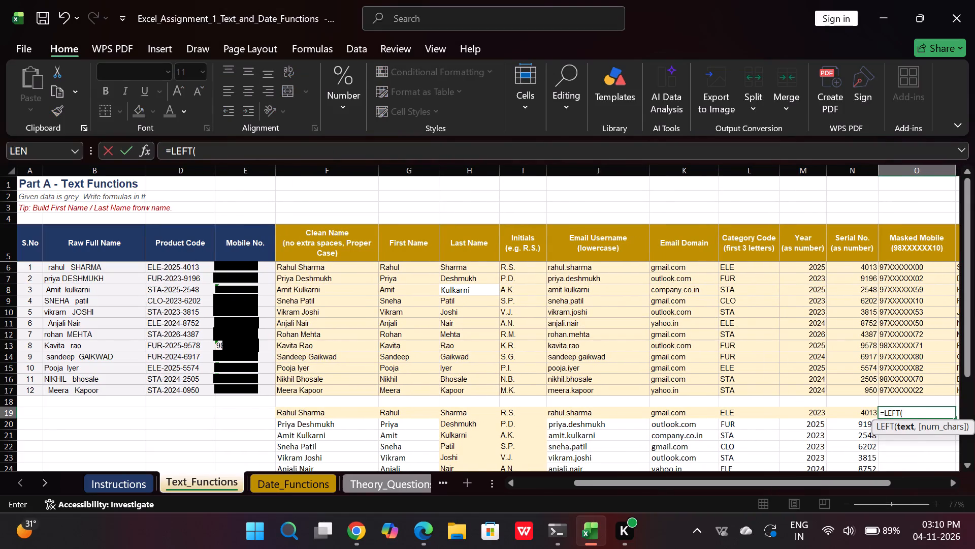
pyautogui.hscroll(-1, 238, 262)
pyautogui.click(239, 265)
pyautogui.write(',2')
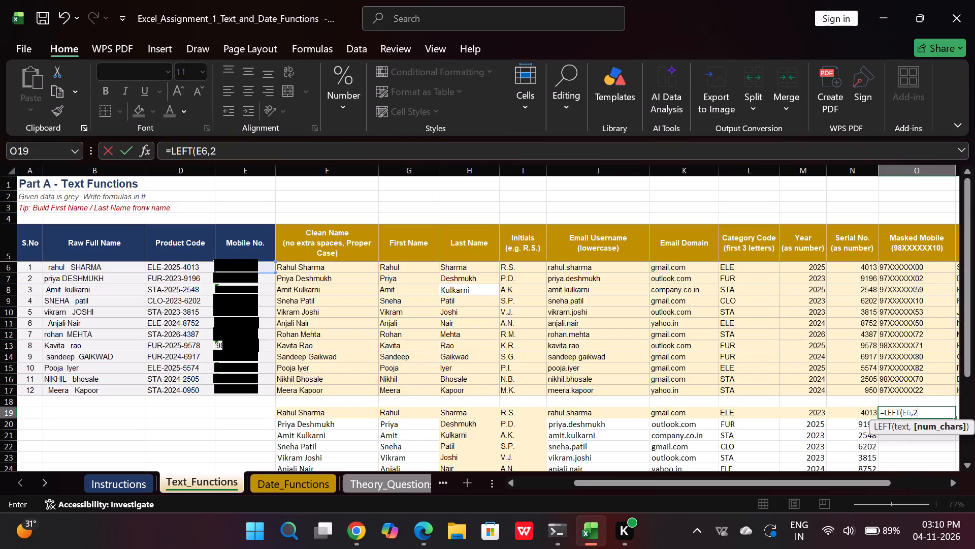
pyautogui.hotkey('shift', ')')
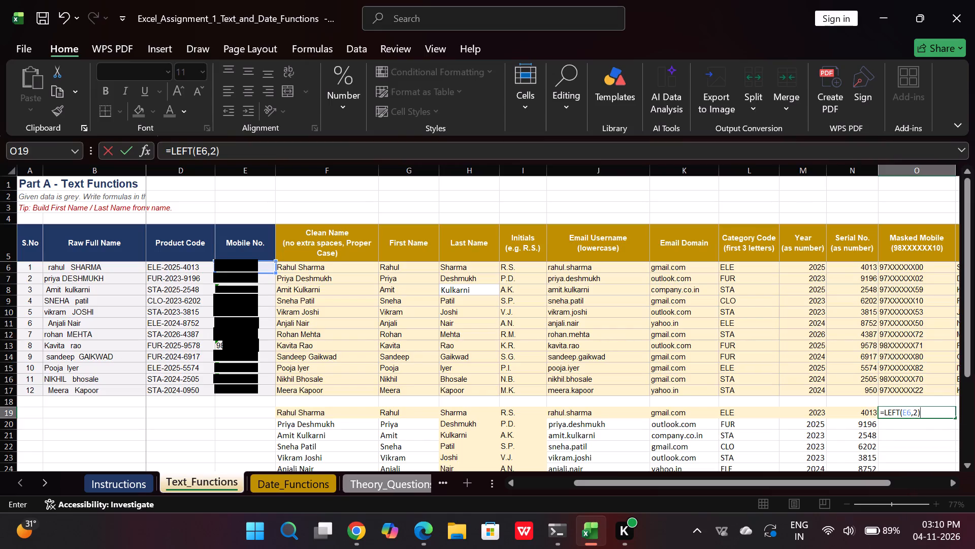
pyautogui.hotkey('shift', '&')
pyautogui.hotkey('shift', '"')
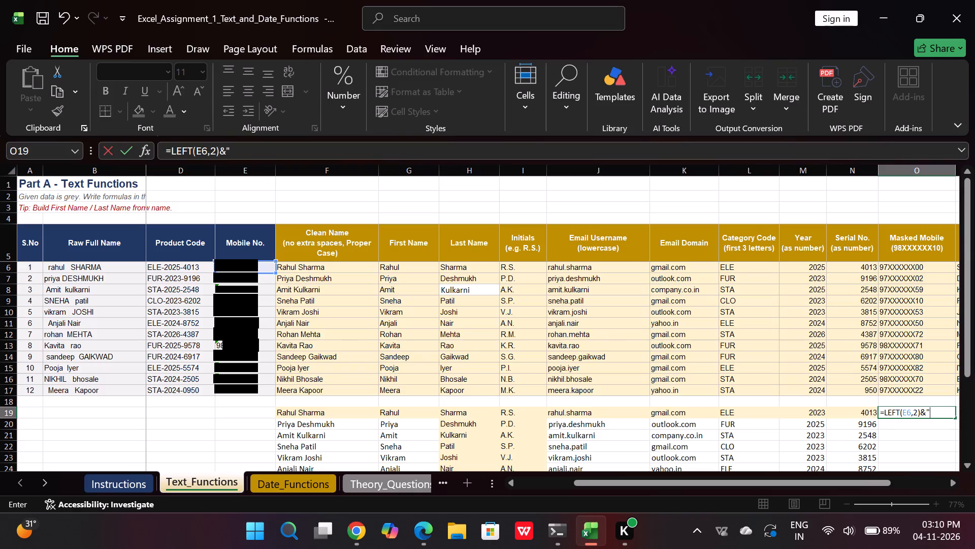
pyautogui.write('XXXXXX')
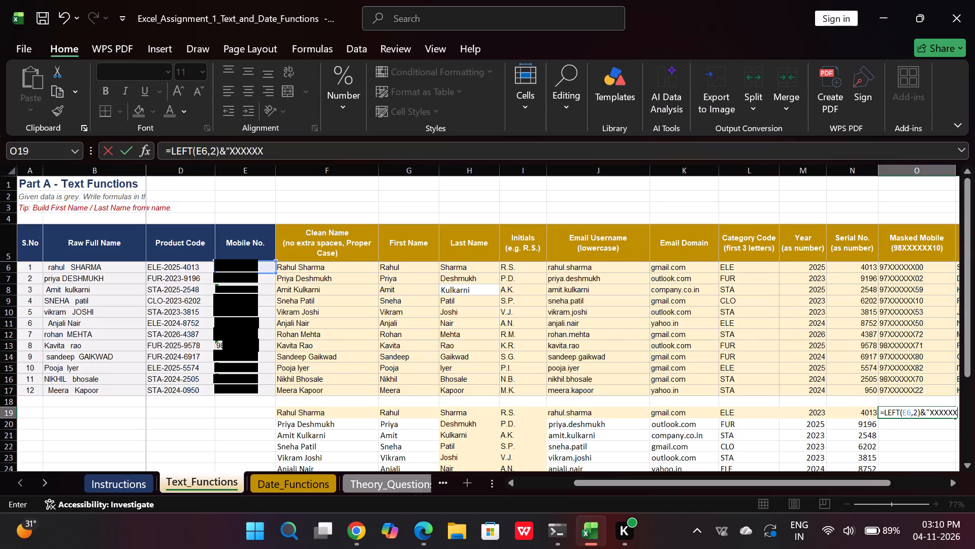
pyautogui.hotkey('shift', '"')
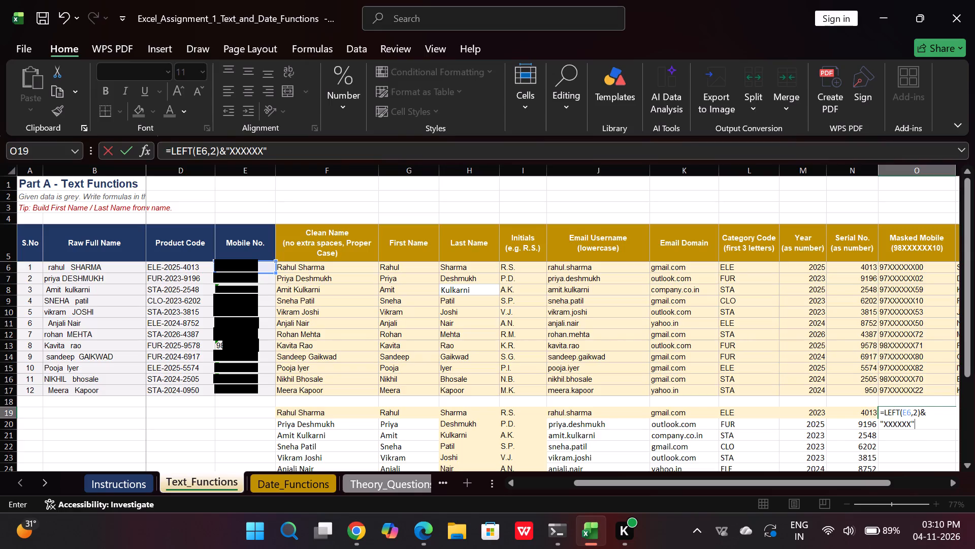
# Append &RIGHT(E6,2) and enter the masked mobile formula in cell O19 as =LEFT(E6,2)&"XXXXXX"&RIGHT(E6,2).
pyautogui.hotkey('shift', '&')
pyautogui.write('RI')
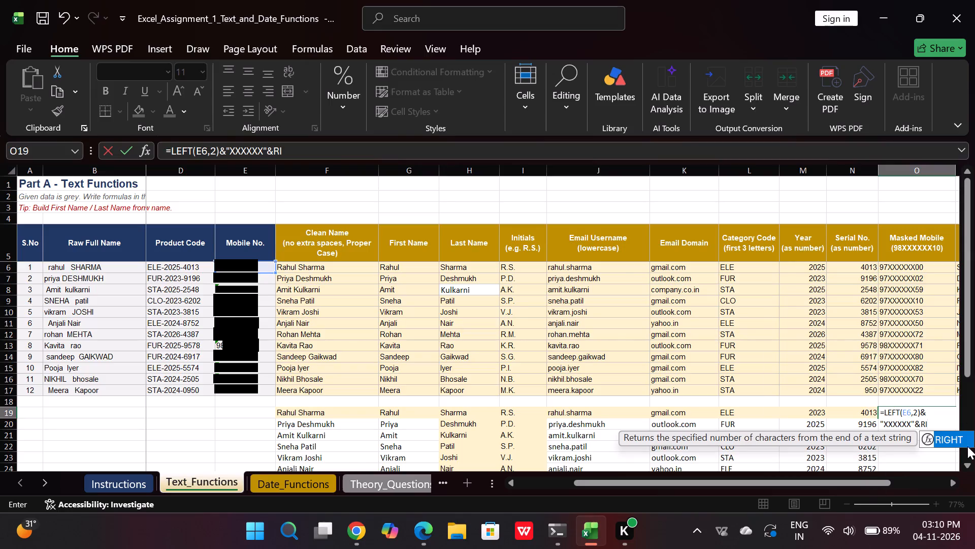
pyautogui.doubleClick(959, 441)
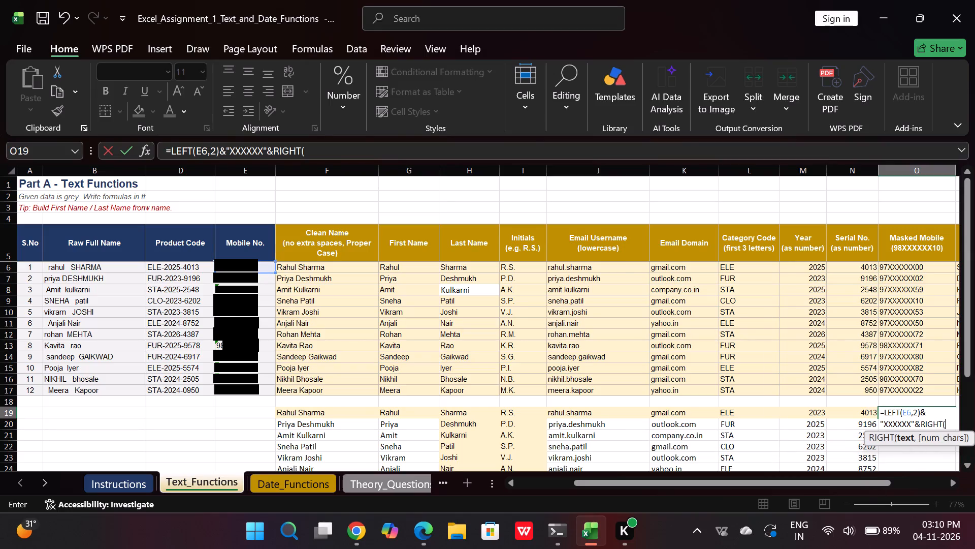
pyautogui.click(254, 269)
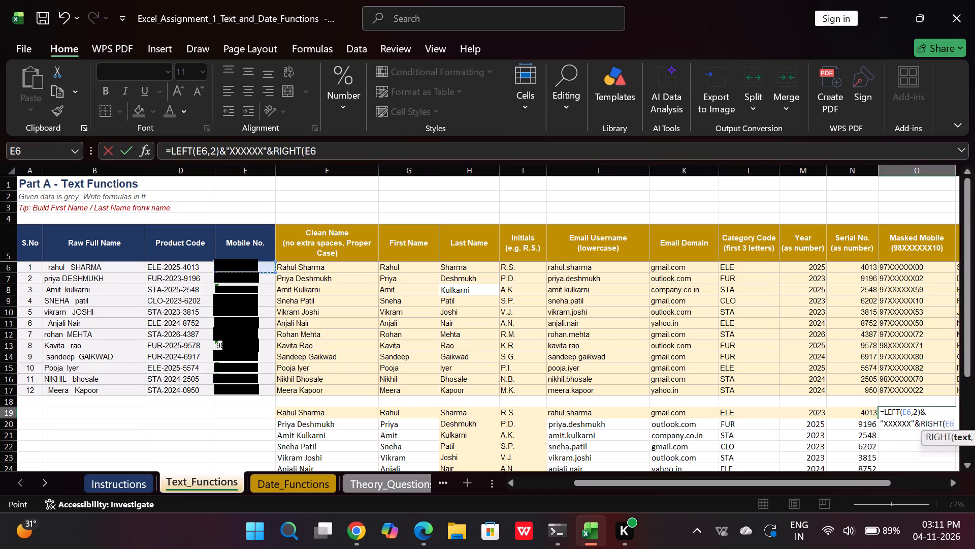
pyautogui.write(',2')
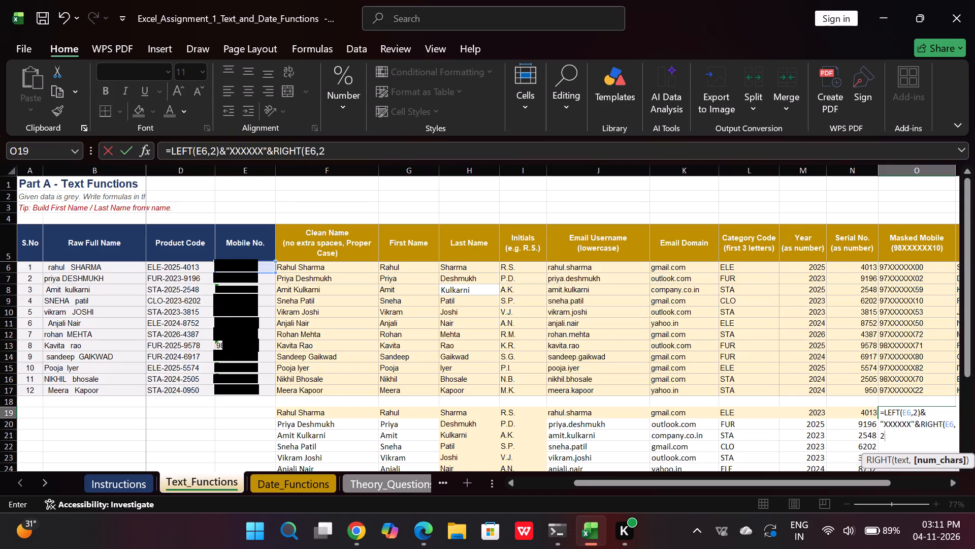
pyautogui.write('))')
pyautogui.press('Return')
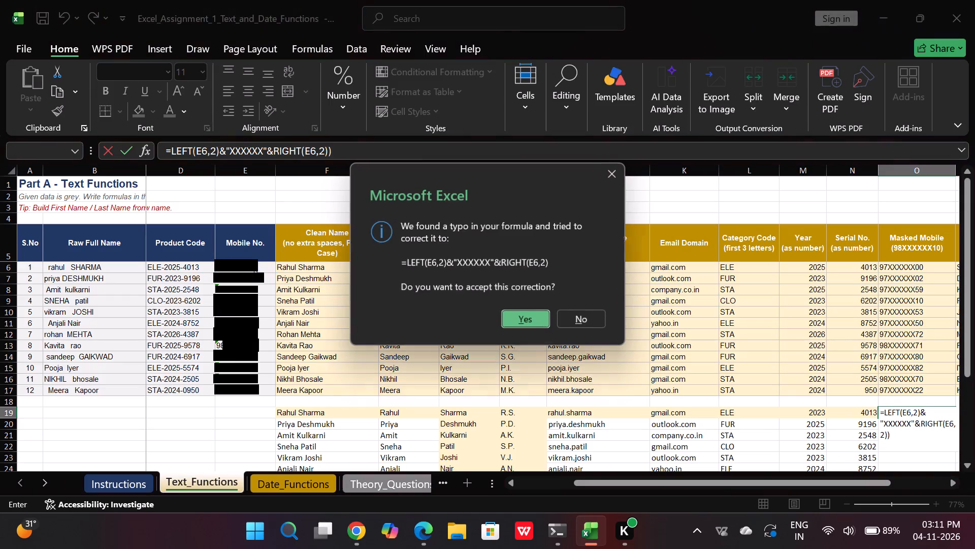
pyautogui.click(531, 319)
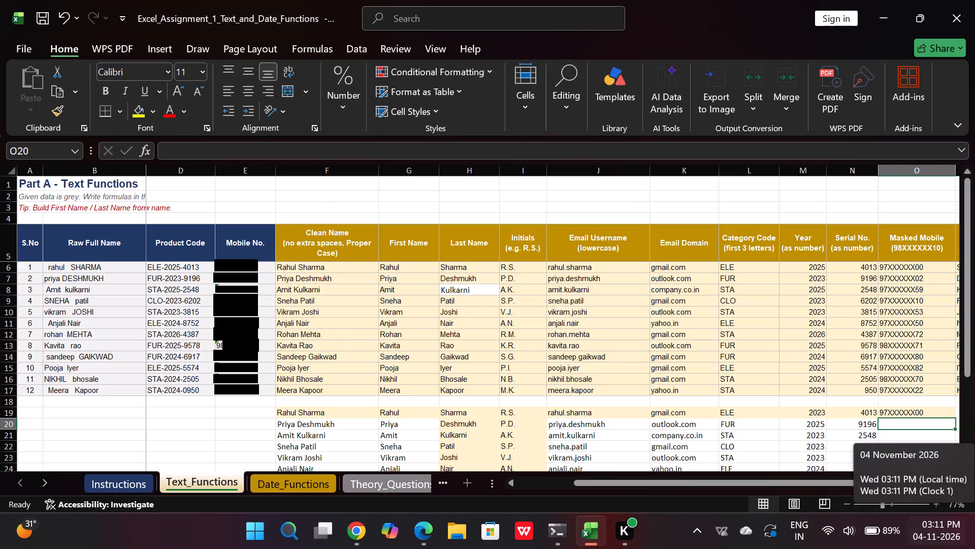
# Start the second row's masked mobile formula in cell O20 with =LEFT(E7,2)&"XXXXXX".
pyautogui.click(892, 425)
pyautogui.press('=')
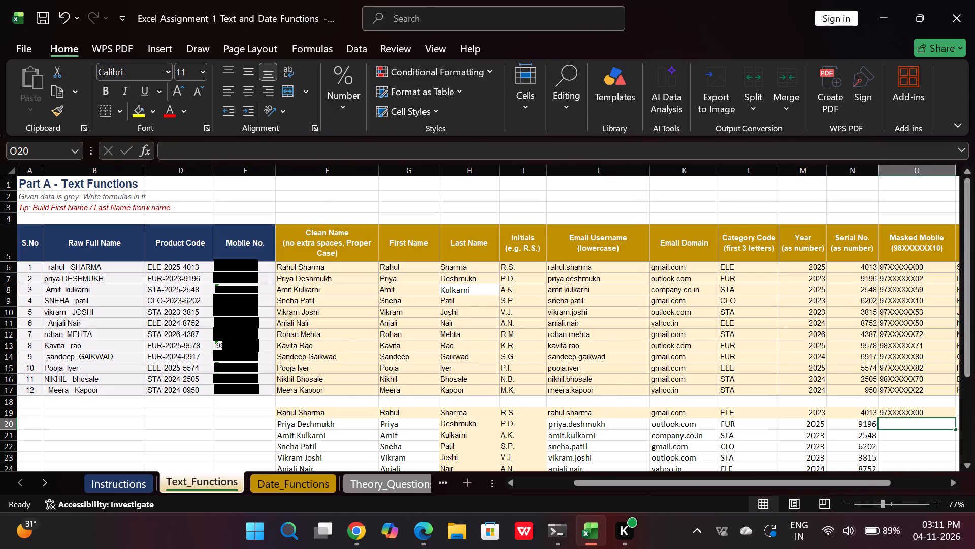
pyautogui.write('LEFT')
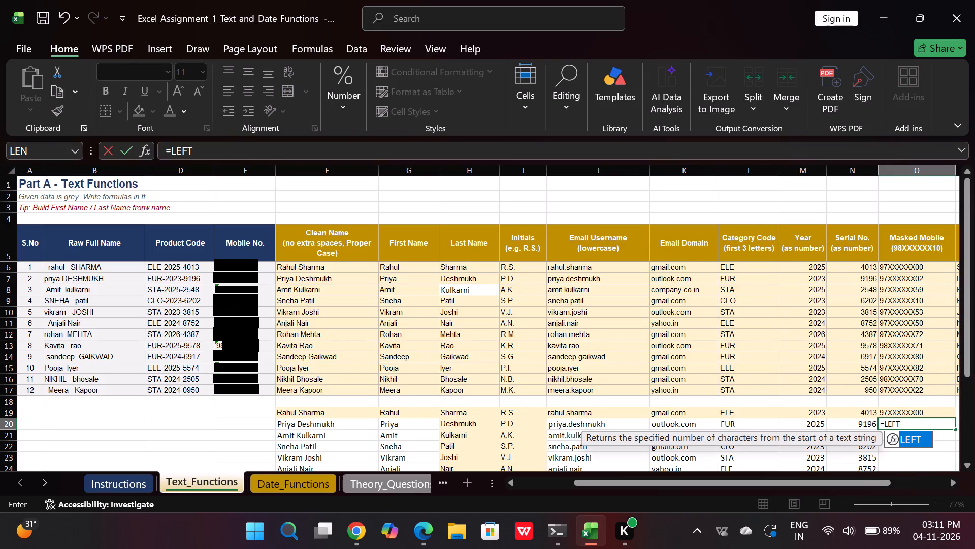
pyautogui.doubleClick(923, 437)
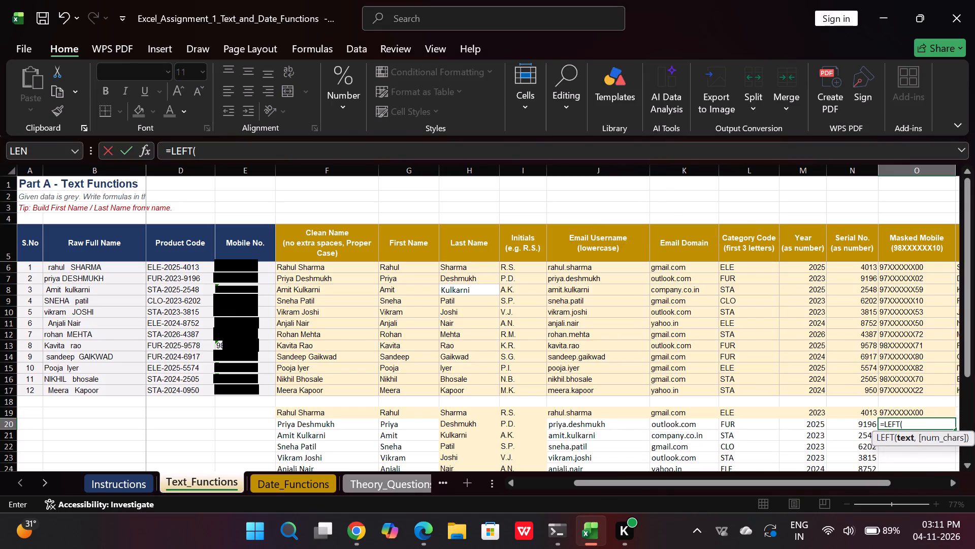
pyautogui.click(244, 282)
pyautogui.press(',')
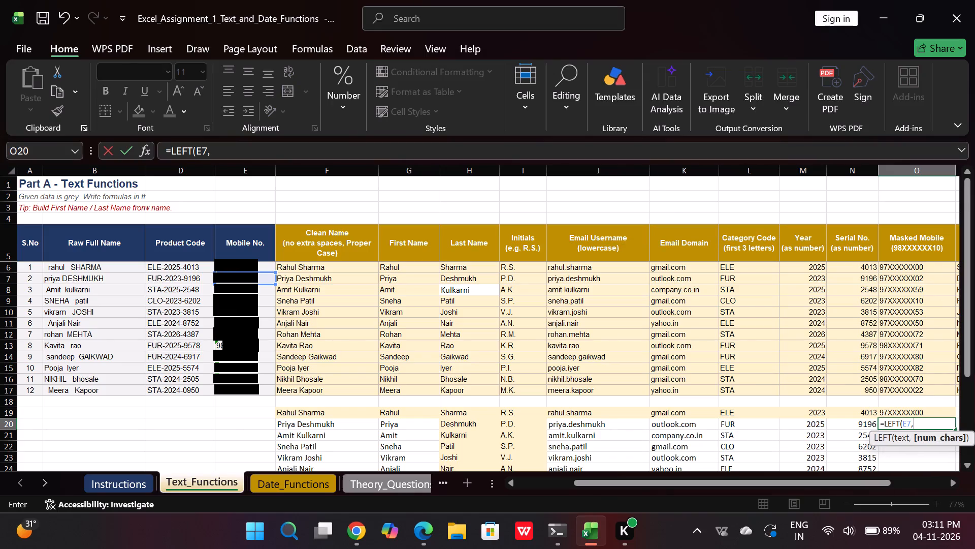
pyautogui.press('2')
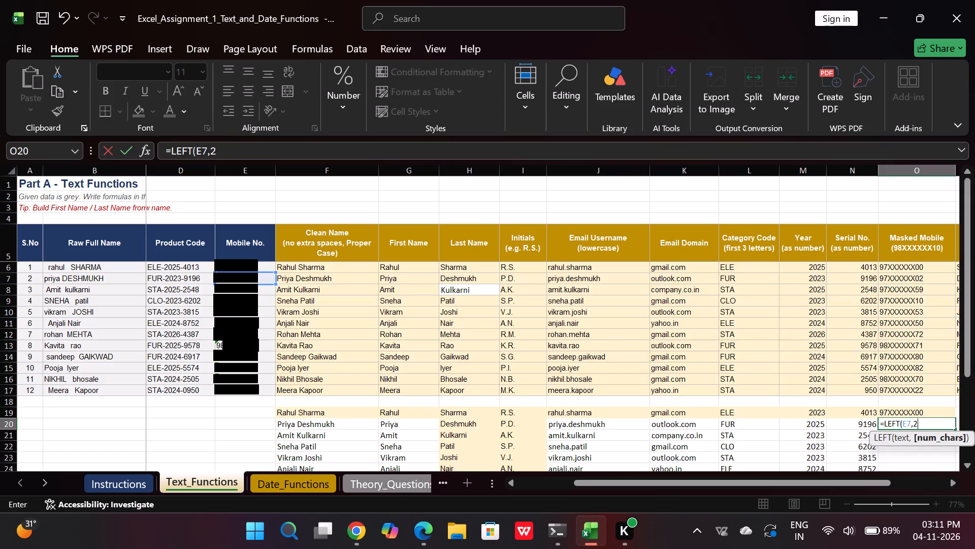
pyautogui.hotkey('shift', ')')
pyautogui.hotkey('shift', '&')
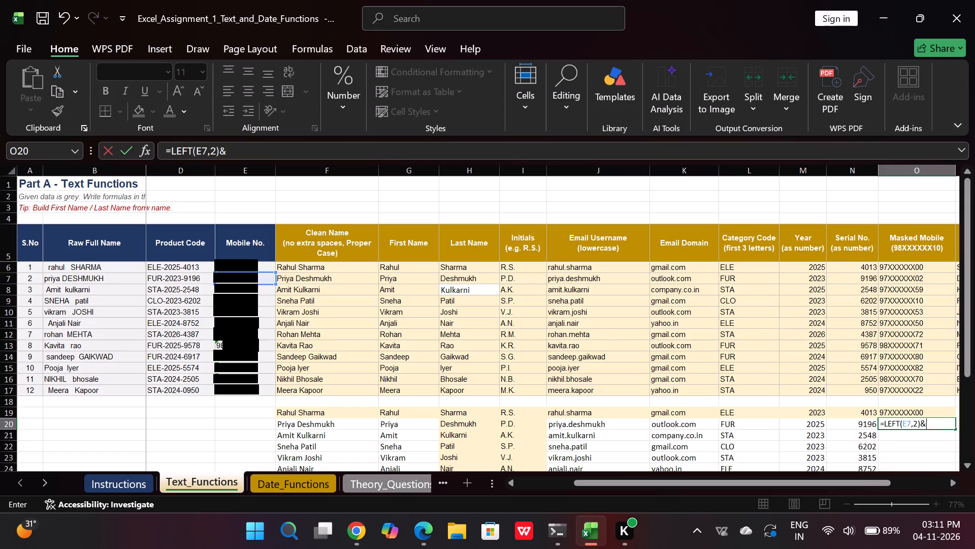
pyautogui.hotkey('shift', '"')
pyautogui.write('XXXX')
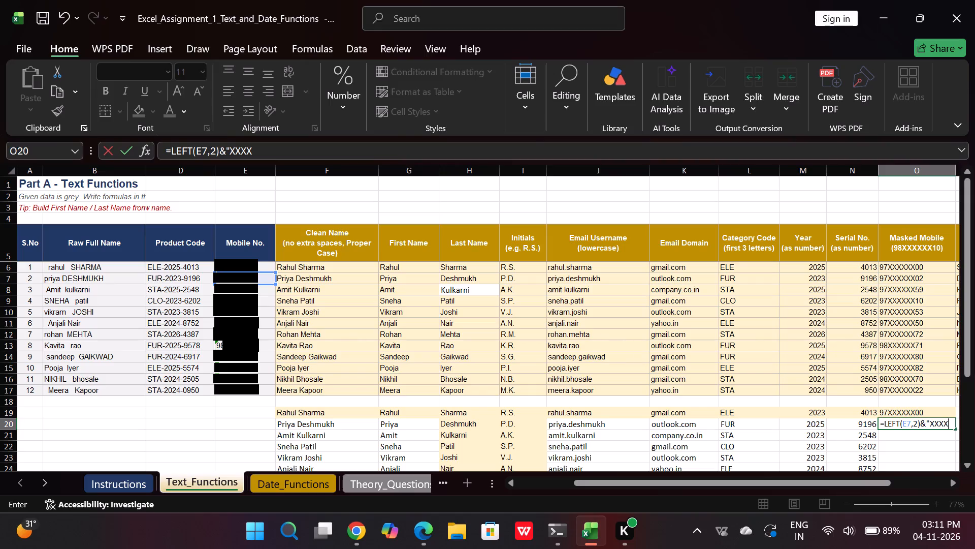
pyautogui.write('XX')
pyautogui.hotkey('shift', '"')
# Append &RIGHT(E7,2) and enter the masked mobile formula in cell O20 as =LEFT(E7,2)&"XXXXXX"&RIGHT(E7,2).
pyautogui.hotkey('shift', '&')
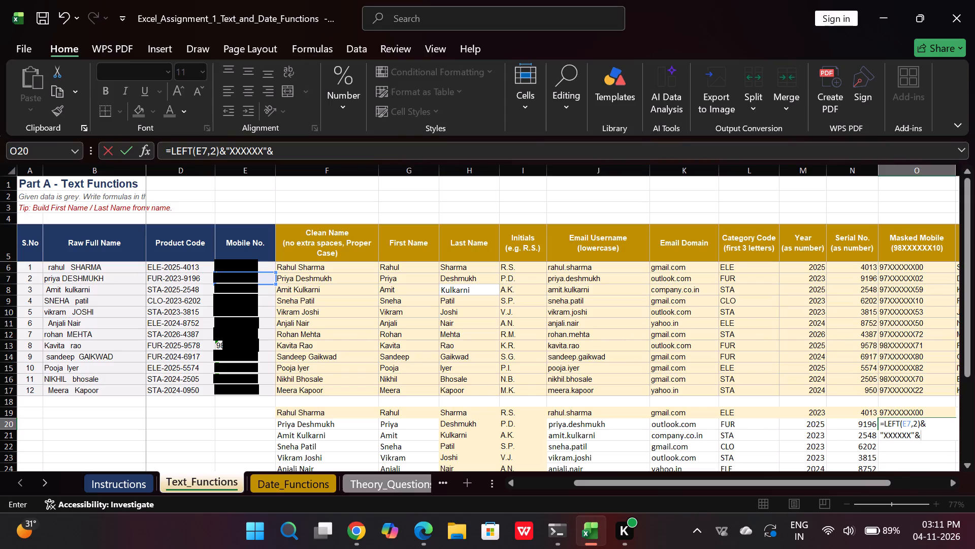
pyautogui.write('RIGHT')
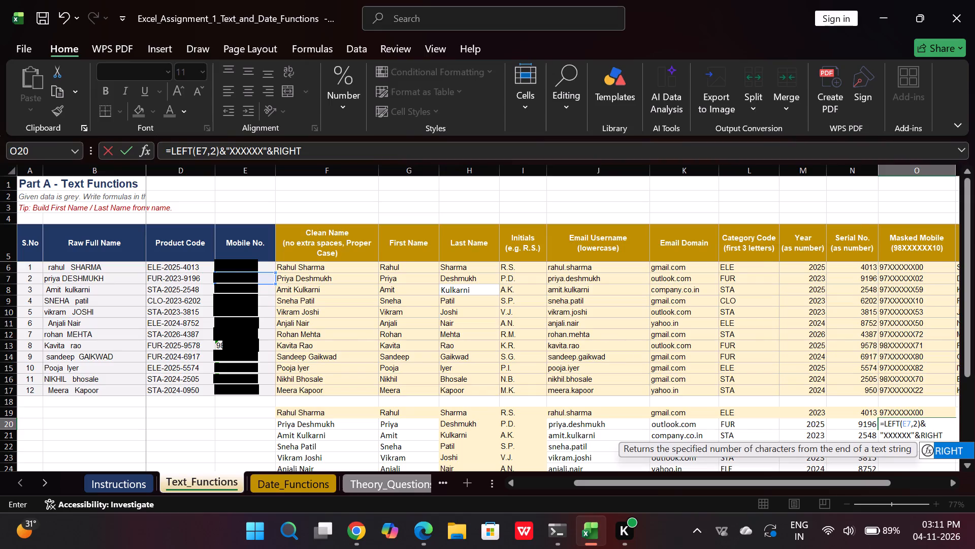
pyautogui.doubleClick(957, 444)
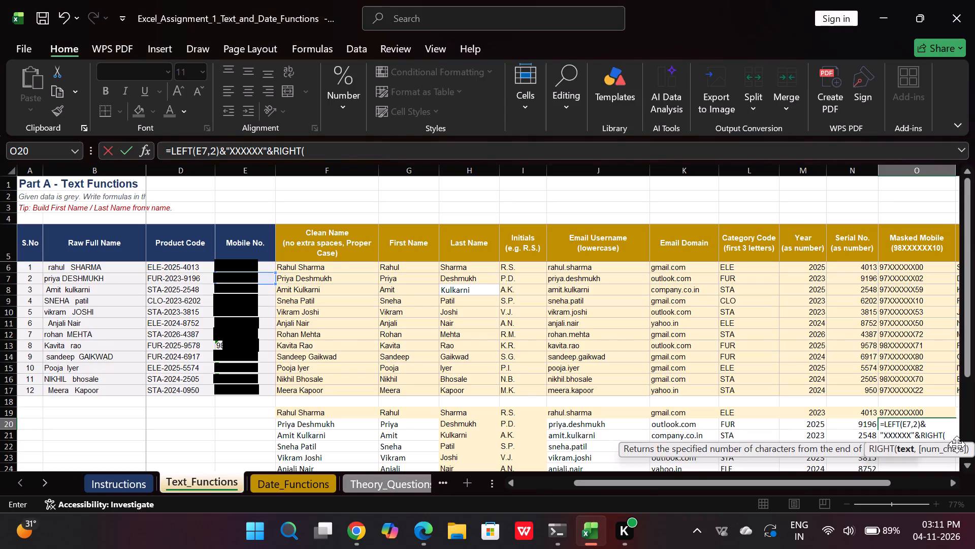
pyautogui.click(254, 276)
pyautogui.click(254, 276)
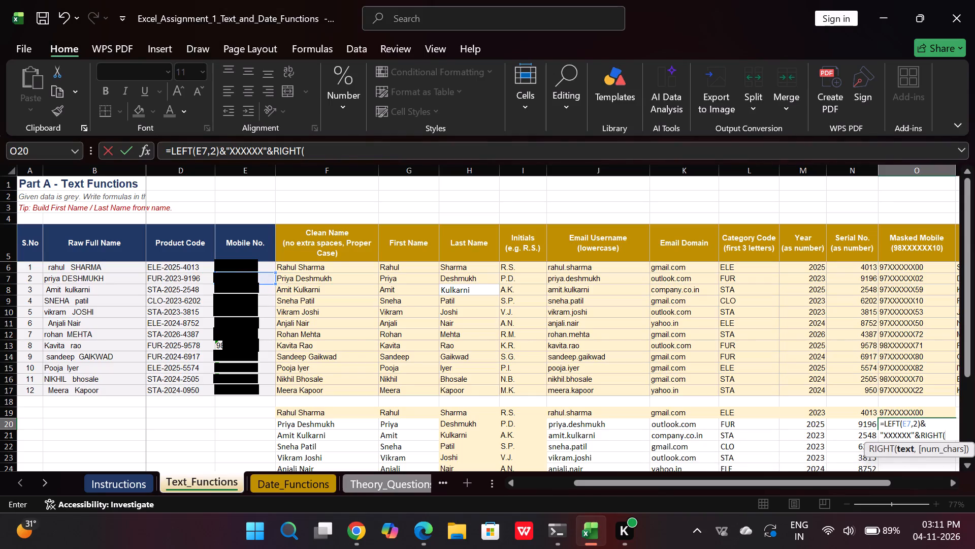
pyautogui.click(243, 278)
pyautogui.press(',')
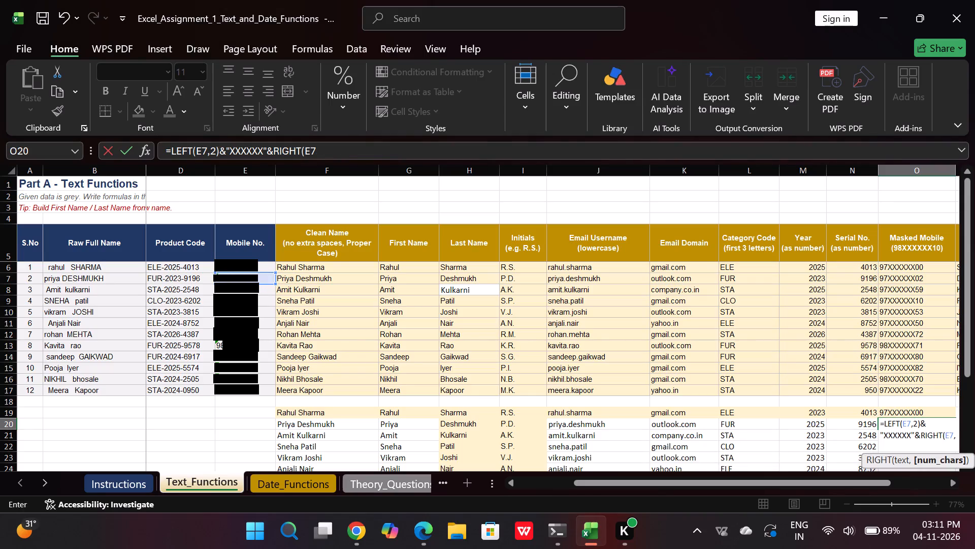
pyautogui.press('2')
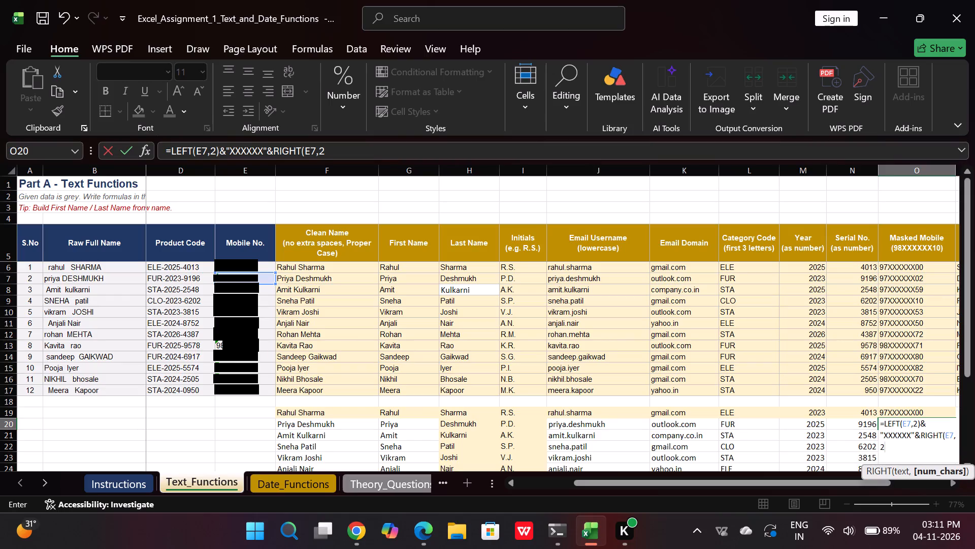
pyautogui.hotkey('shift', ')')
pyautogui.press('Return')
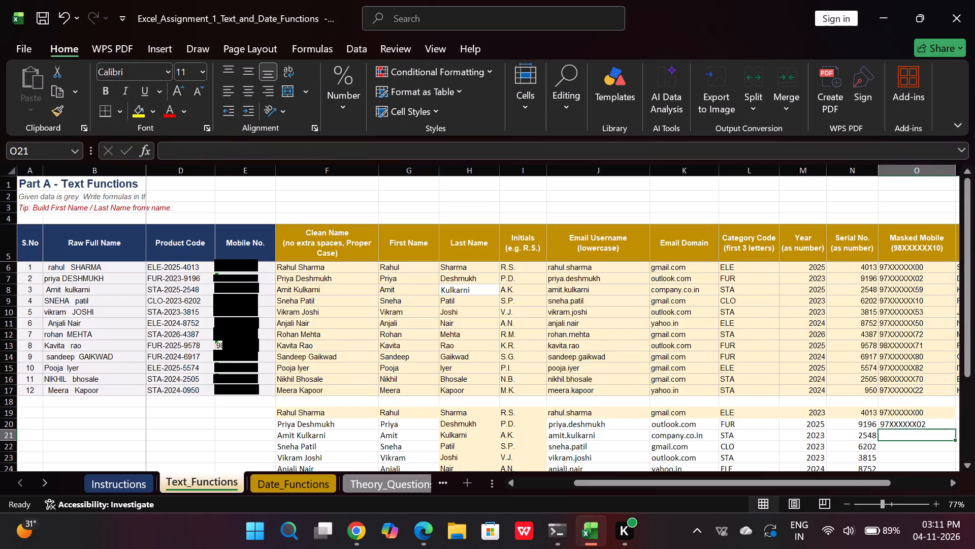
# Start the third row's masked mobile formula in cell O21 with =LEFT(D8,2)&"XXXXXX".
pyautogui.click(895, 434)
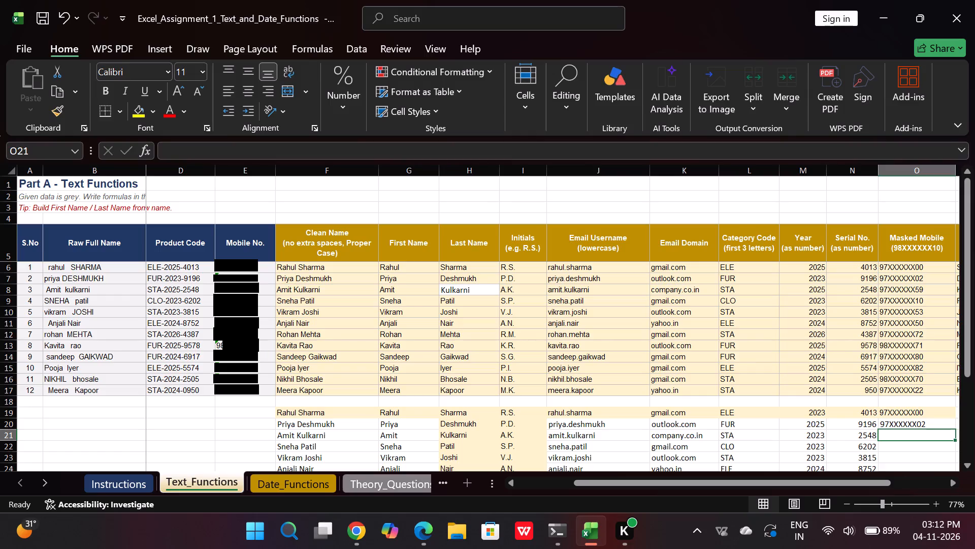
pyautogui.click(910, 440)
pyautogui.click(904, 438)
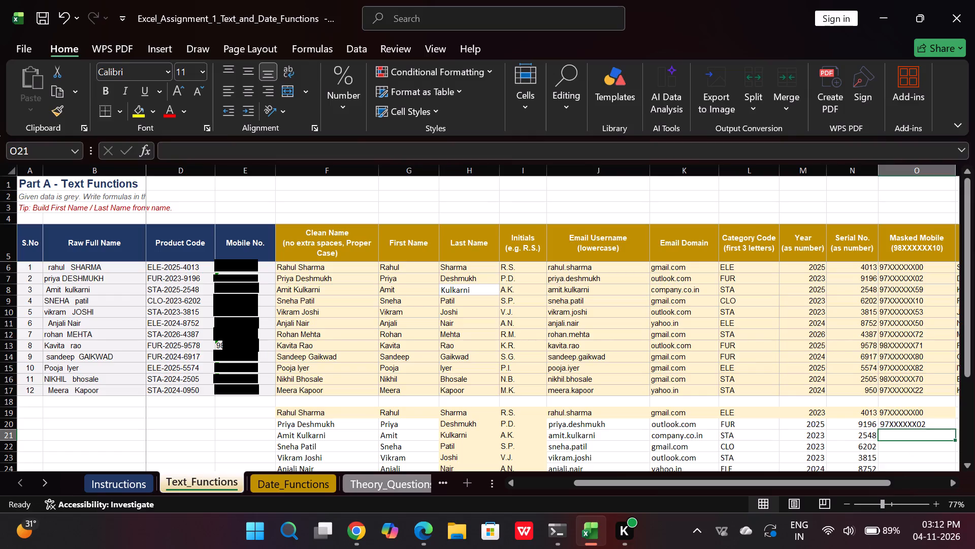
pyautogui.doubleClick(901, 437)
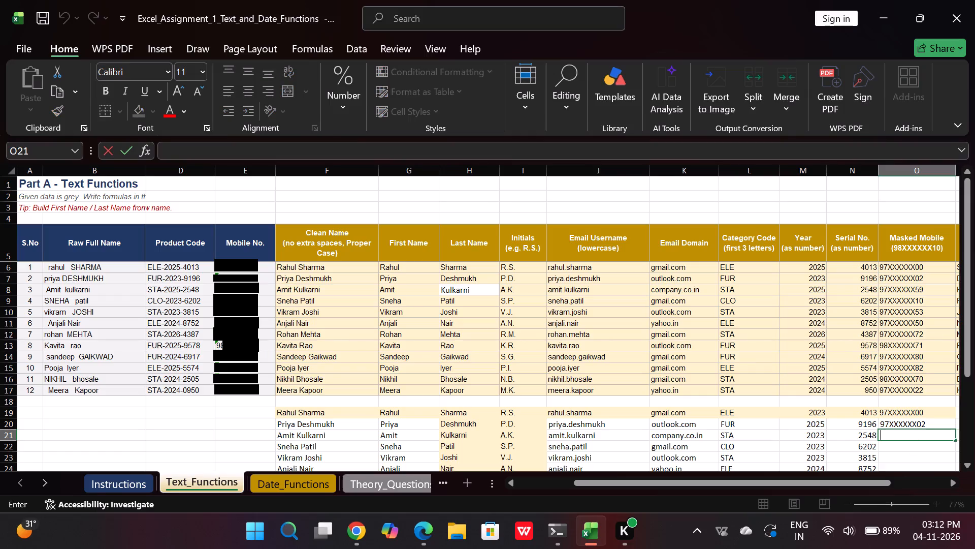
pyautogui.press('=')
pyautogui.write('LEFT')
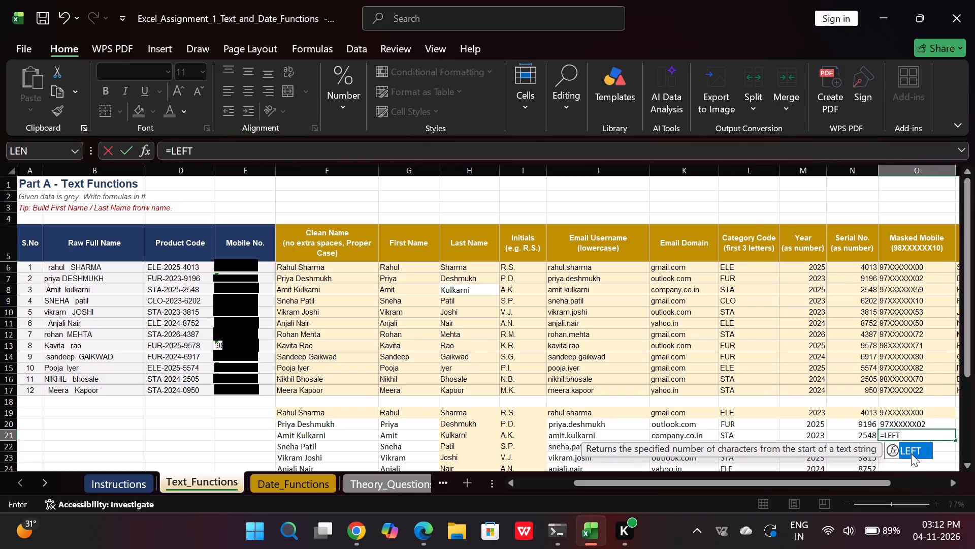
pyautogui.doubleClick(916, 445)
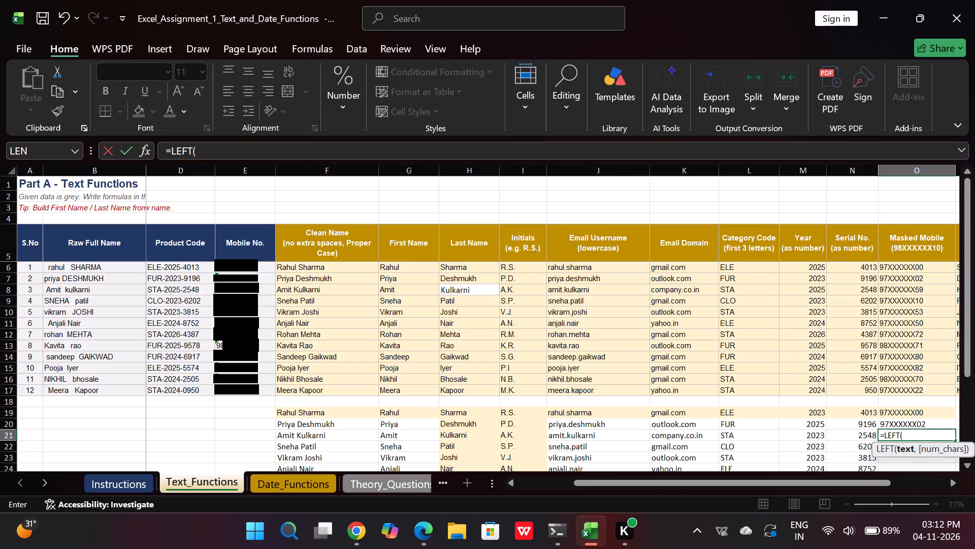
pyautogui.click(166, 289)
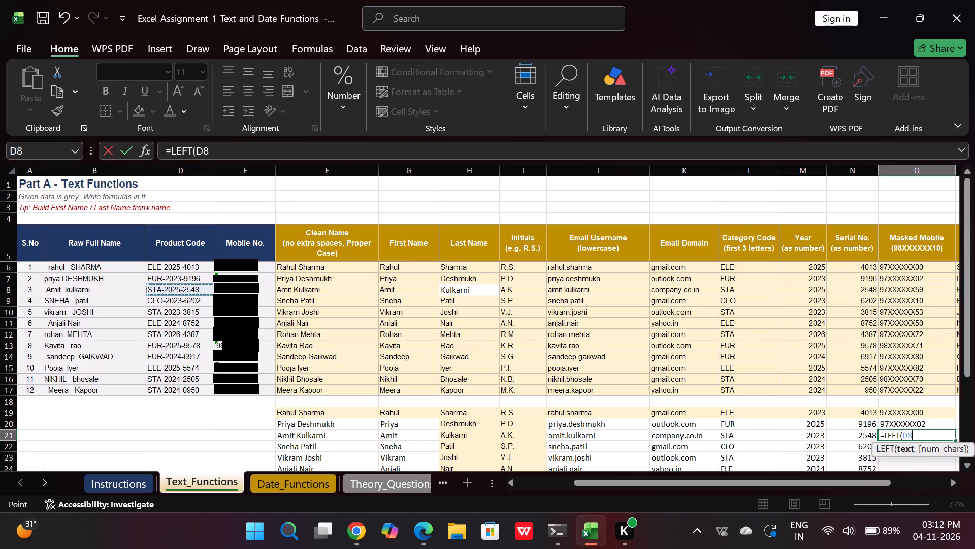
pyautogui.press(',')
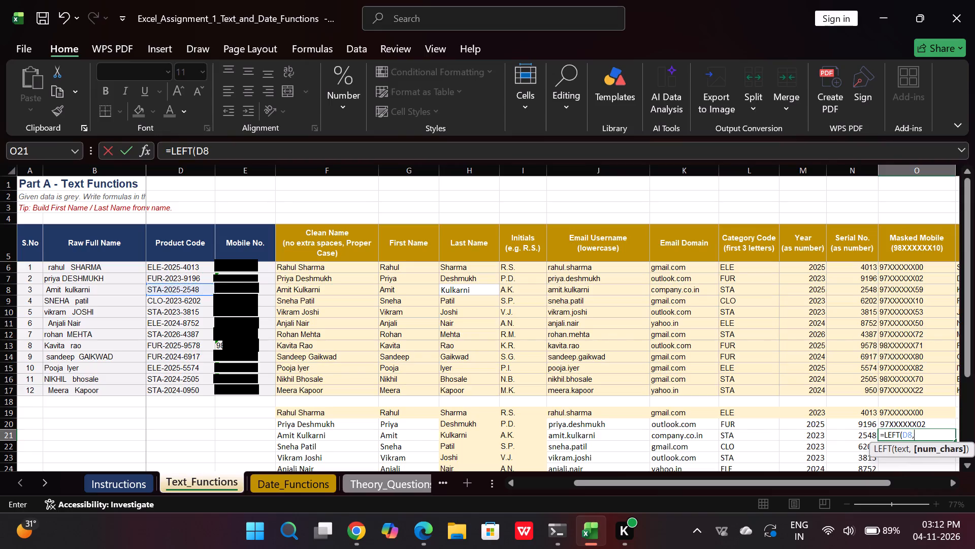
pyautogui.press('2')
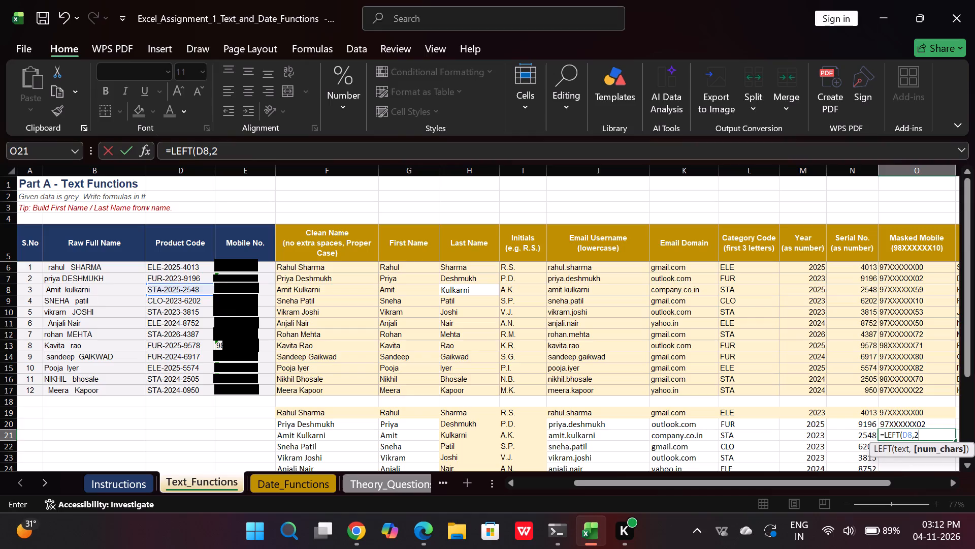
pyautogui.hotkey('shift', ')')
pyautogui.hotkey('shift', '&')
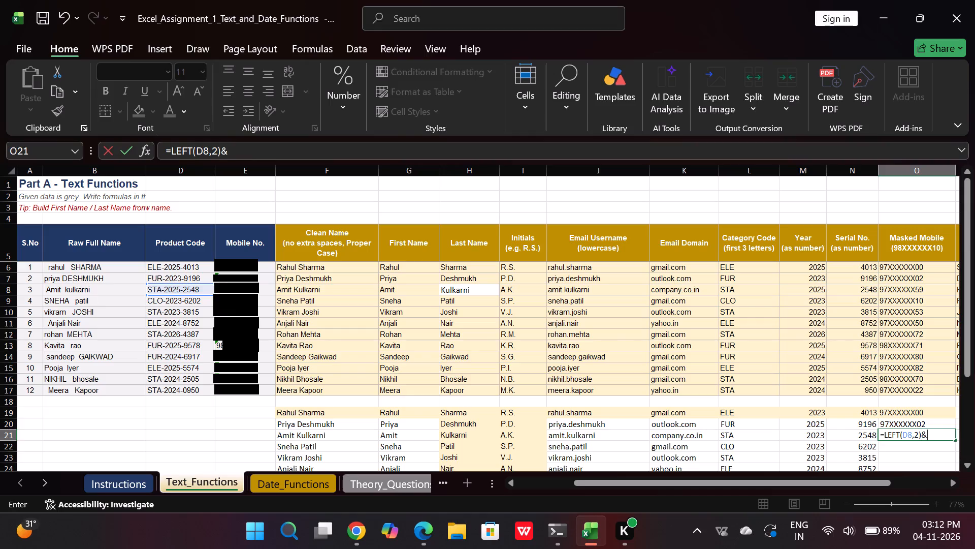
pyautogui.hotkey('shift', '"')
pyautogui.write('XXXXXX')
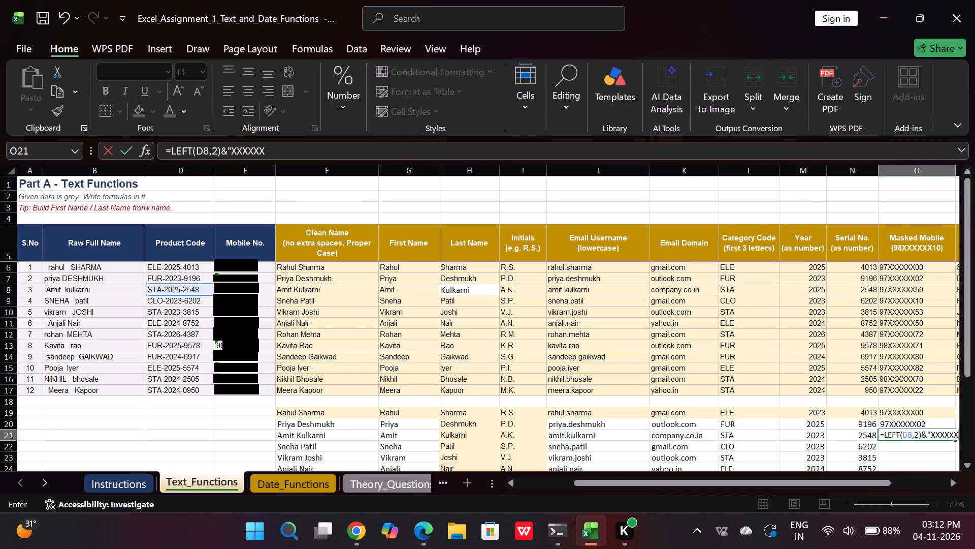
pyautogui.hotkey('shift', '"')
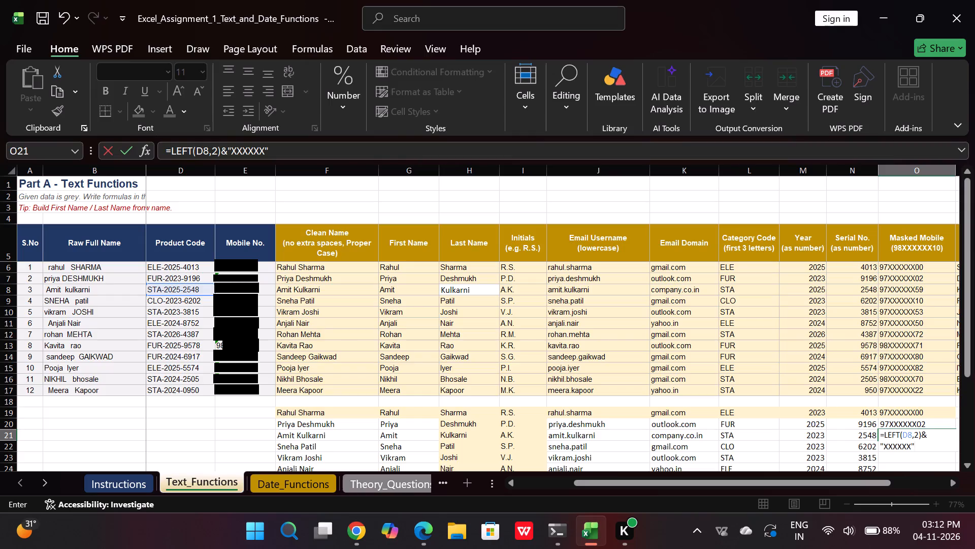
# Append &RIGHT(D8,2) and enter the formula in cell O21 as =LEFT(D8,2)&"XXXXXX"&RIGHT(D8,2), accepting the proposed bracket correction.
pyautogui.hotkey('shift', '&')
pyautogui.write('RIGHT')
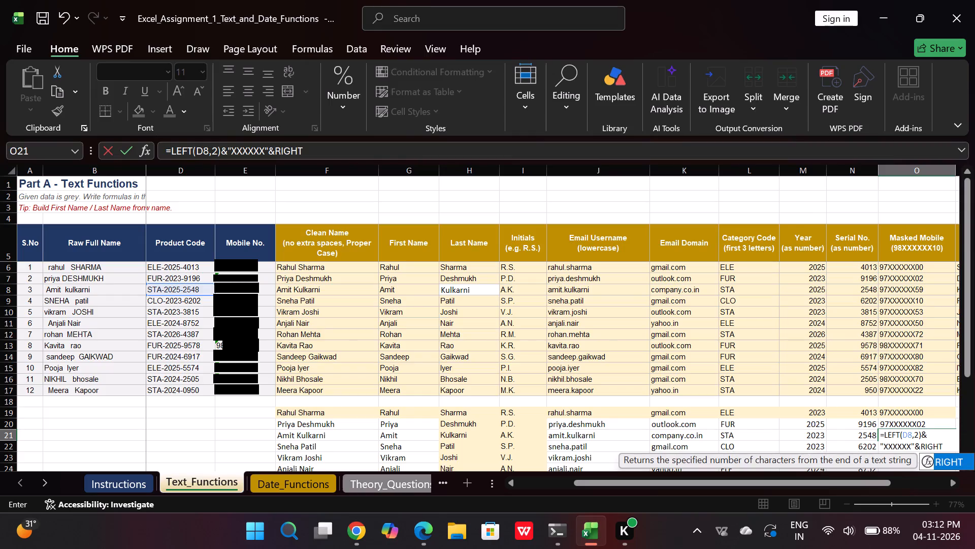
pyautogui.doubleClick(966, 463)
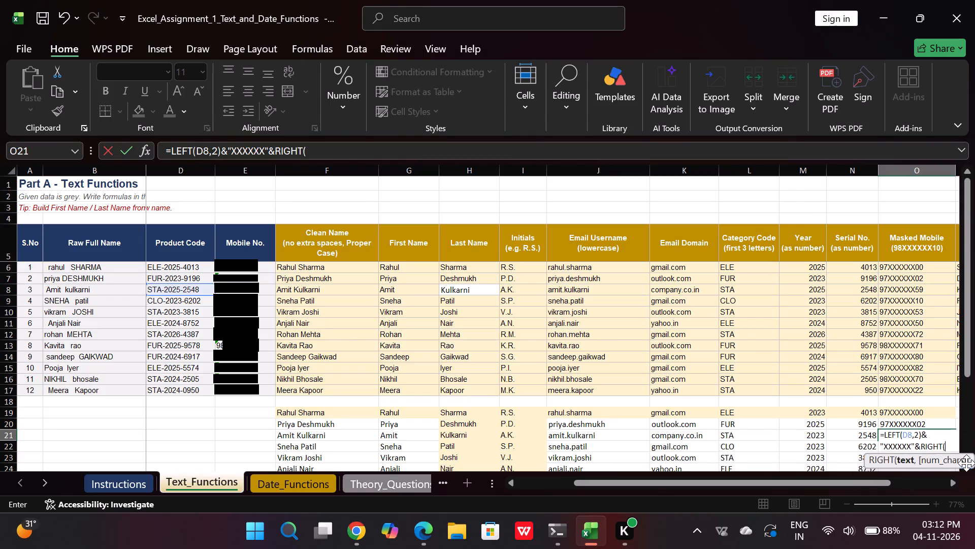
pyautogui.click(177, 290)
pyautogui.write(',2')
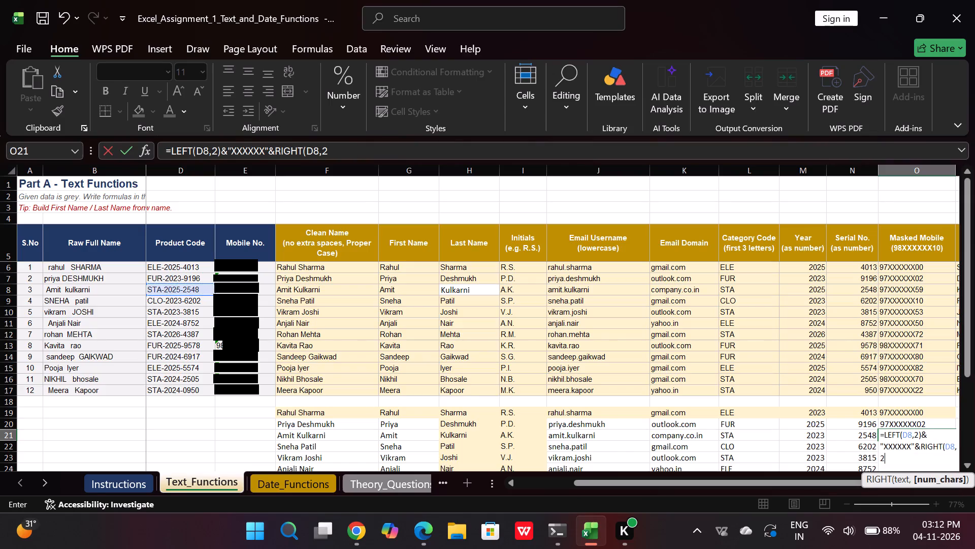
pyautogui.write('))')
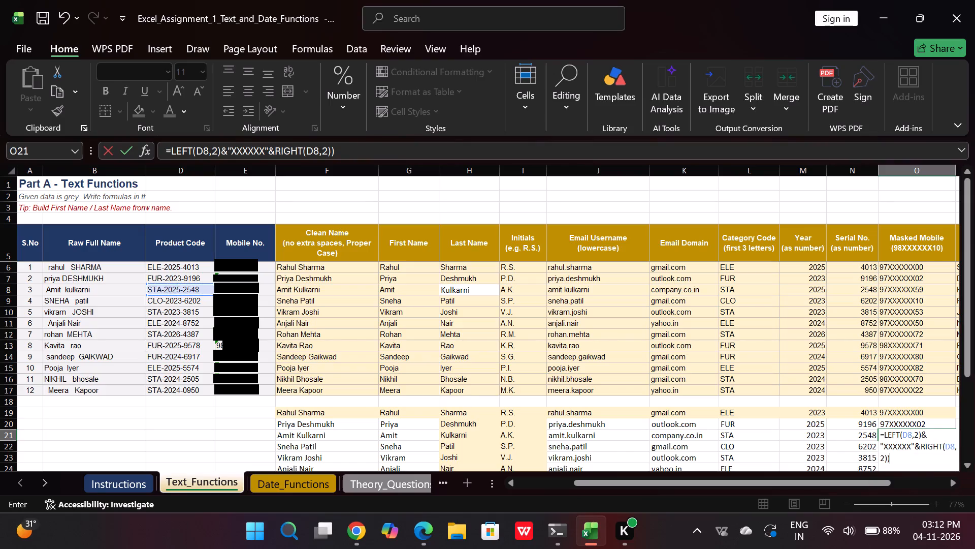
pyautogui.press('Return')
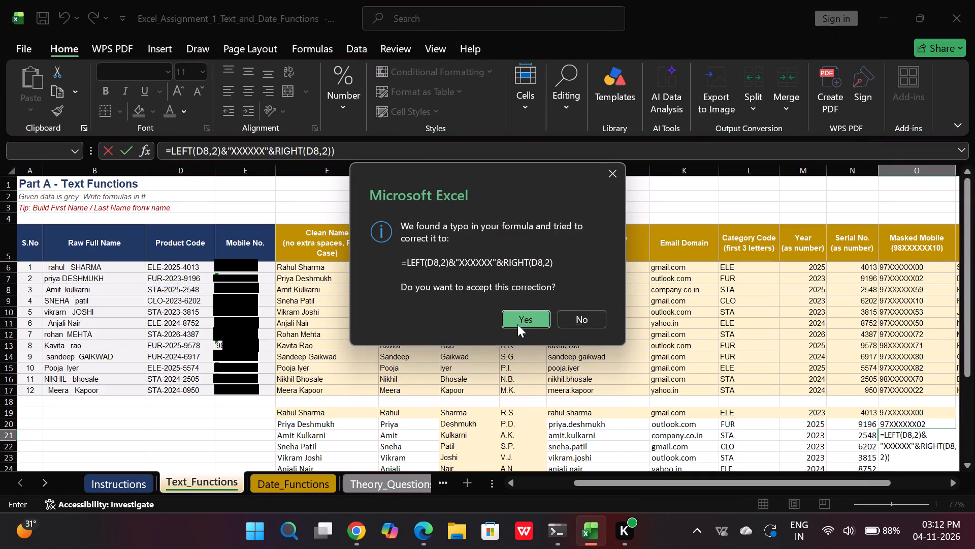
pyautogui.click(519, 317)
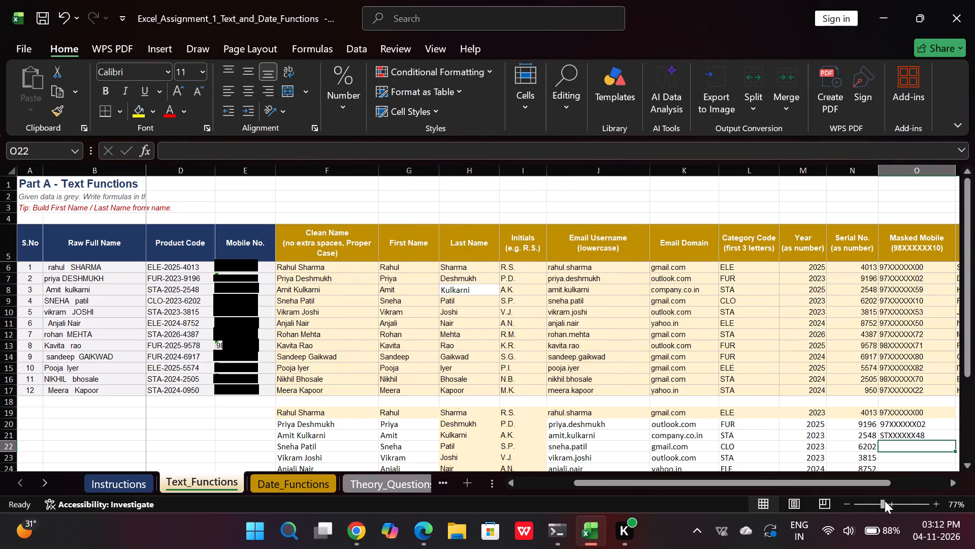
pyautogui.click(875, 460)
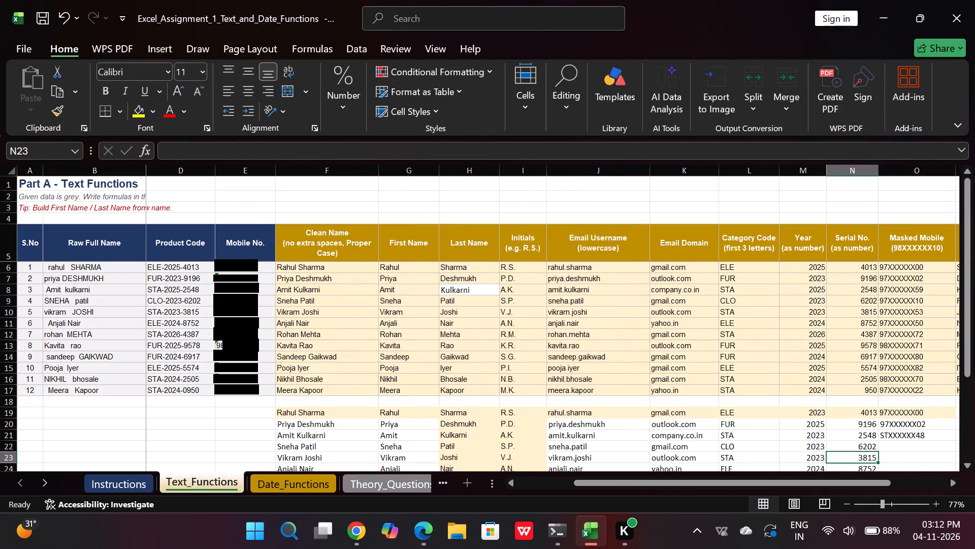
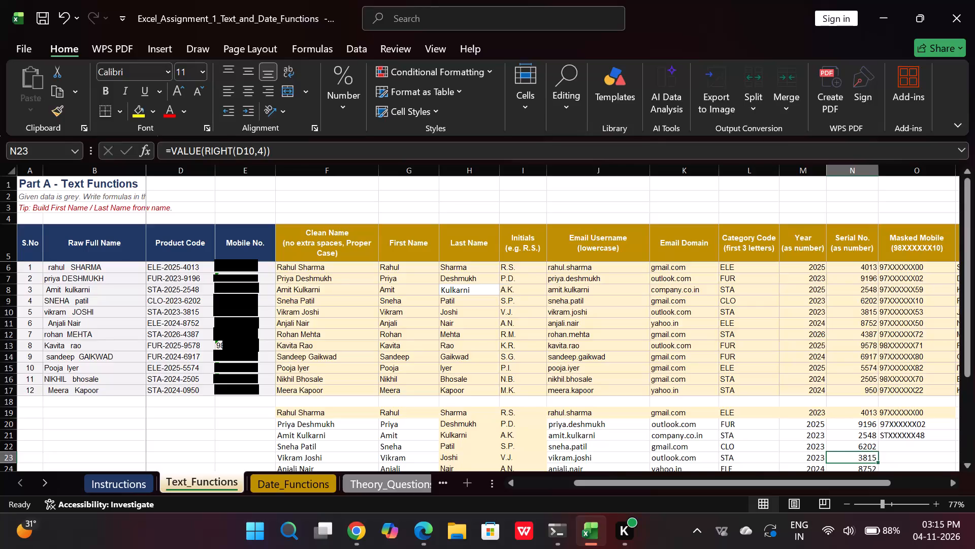
# Correct the third row's masked mobile formula in cell O21 to =LEFT(E8,2)&"XXXXXX"&RIGHT(E8,2).
pyautogui.click(896, 434)
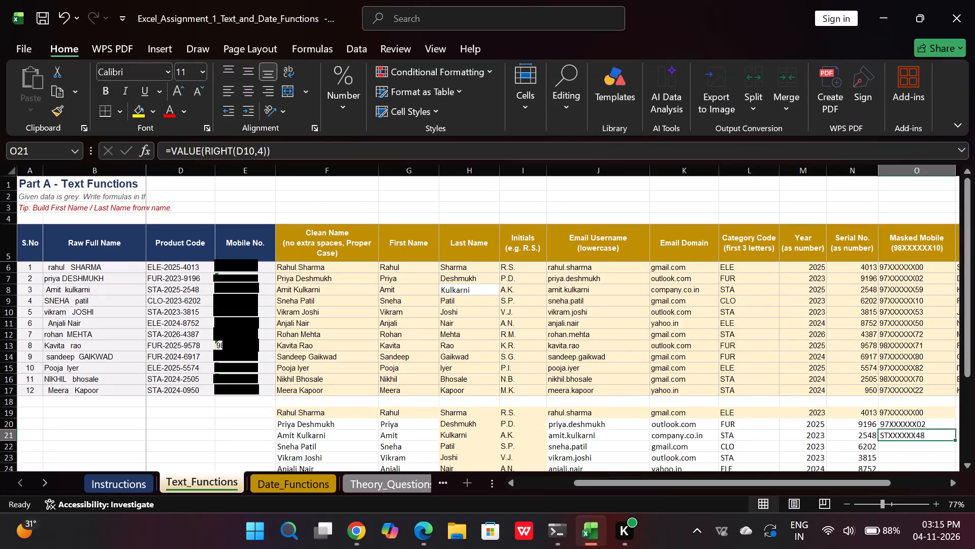
pyautogui.click(204, 150)
pyautogui.press('BackSpace')
pyautogui.press('e')
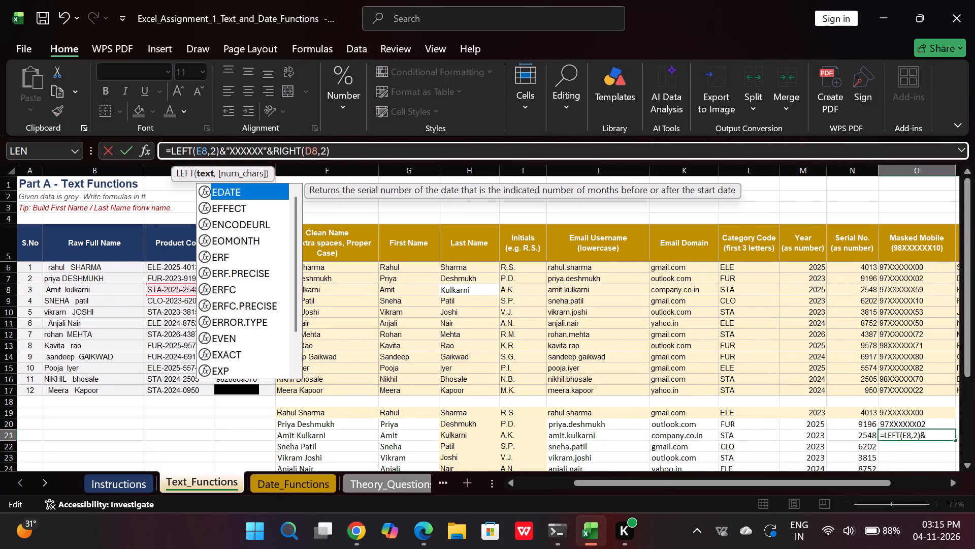
pyautogui.press('Right')
pyautogui.press('Right')
pyautogui.press('Right')
pyautogui.press('Right')
pyautogui.press('Right')
pyautogui.press('Right')
pyautogui.press('Right')
pyautogui.press('Right')
pyautogui.press('Right')
pyautogui.press('Right')
pyautogui.press('Right')
pyautogui.press('Right')
pyautogui.press('Right')
pyautogui.press('Right')
pyautogui.press('Right')
pyautogui.press('Right')
pyautogui.press('Right')
pyautogui.press('Right')
pyautogui.press('Right')
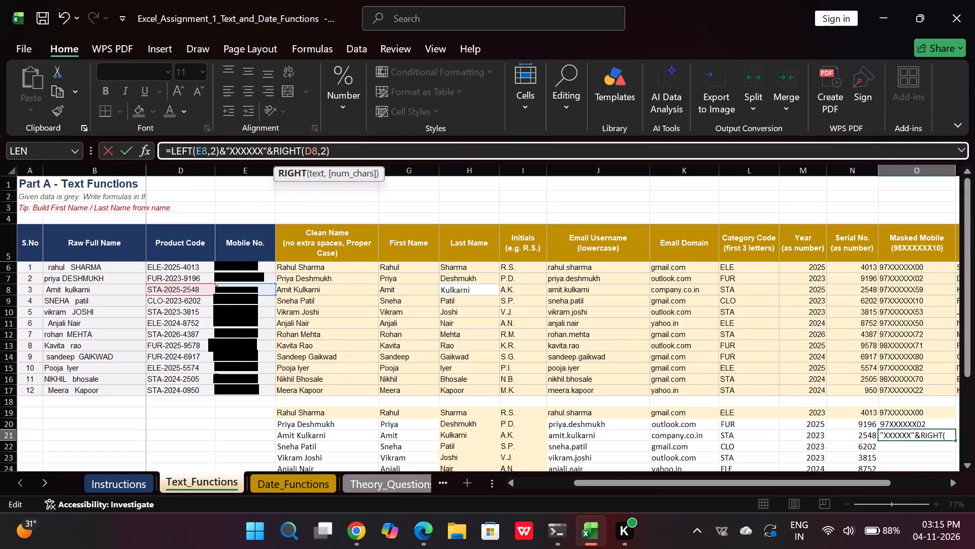
pyautogui.press('Right')
pyautogui.press('Right')
pyautogui.press('Left')
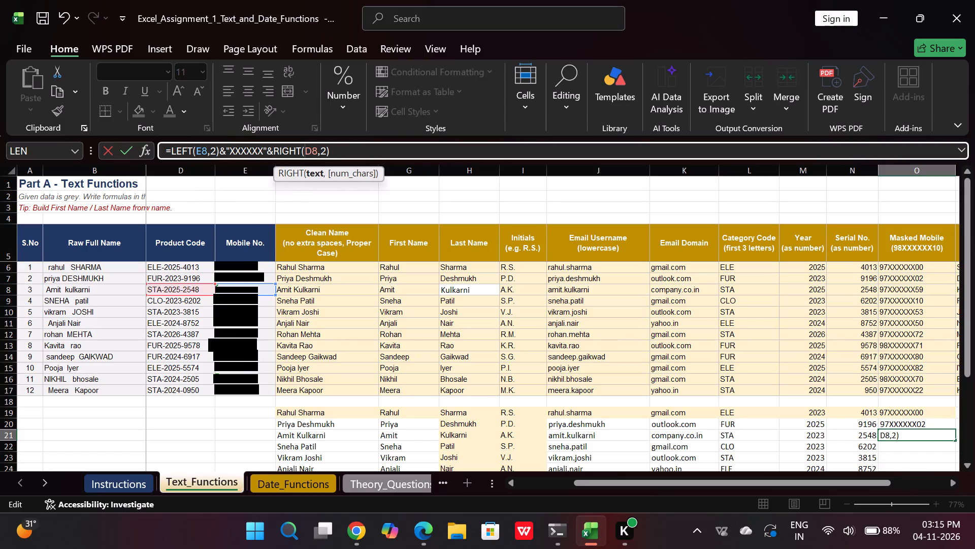
pyautogui.press('Delete')
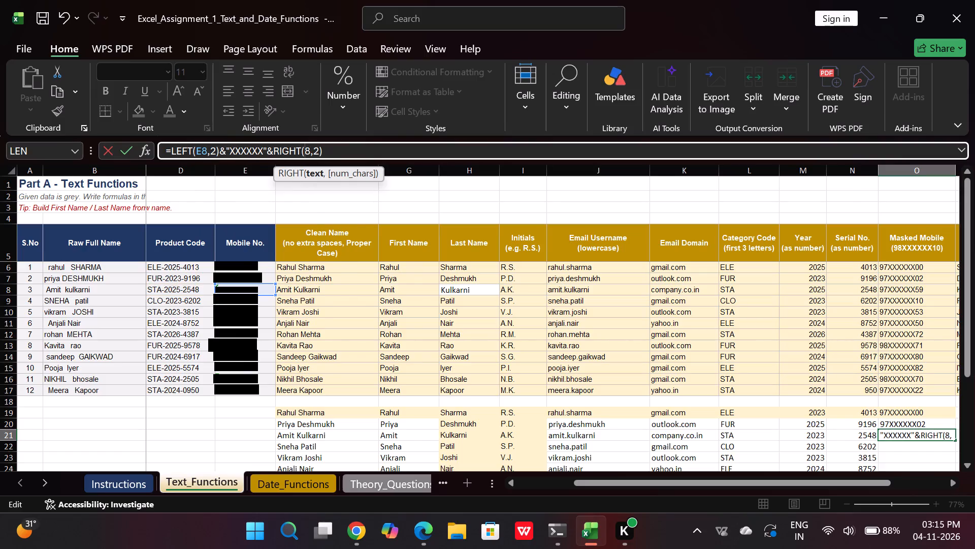
pyautogui.press('e')
pyautogui.press('Return')
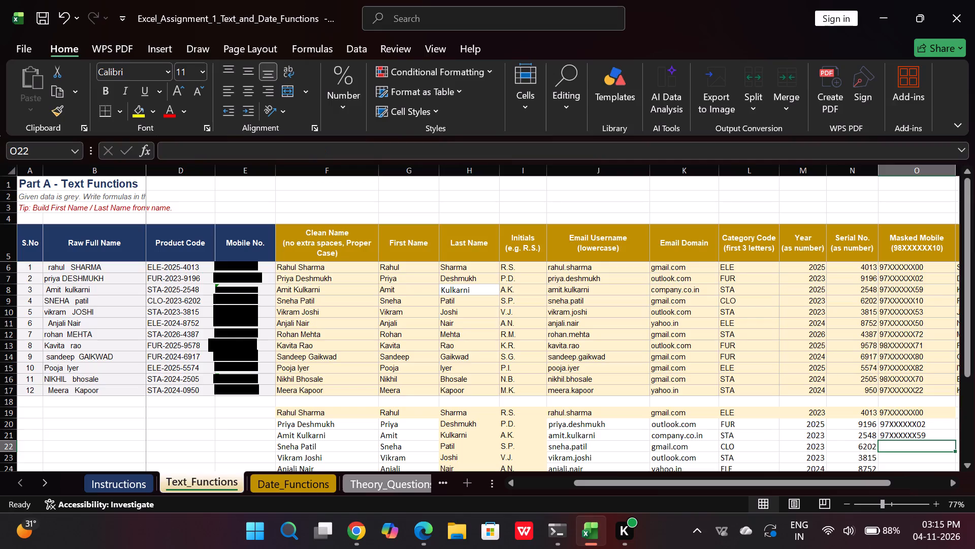
# Start the fourth row's masked mobile formula in cell O22 with =LEFT(E9,2)&"XXXXXX".
pyautogui.press('=')
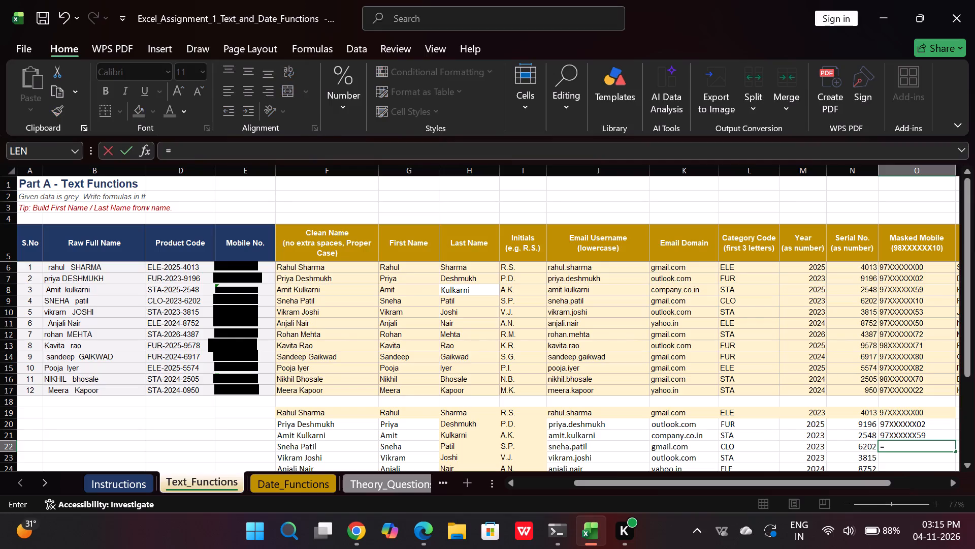
pyautogui.write('LEFT')
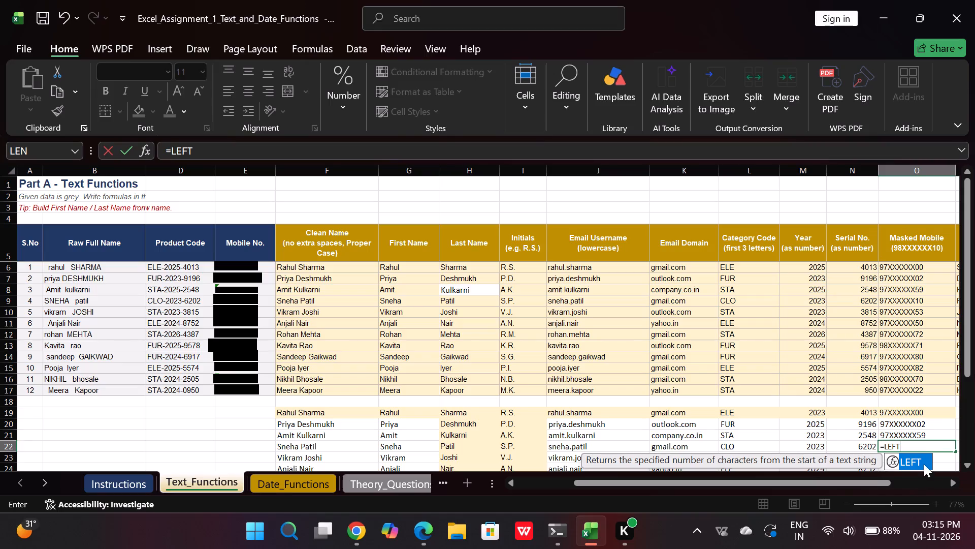
pyautogui.doubleClick(923, 463)
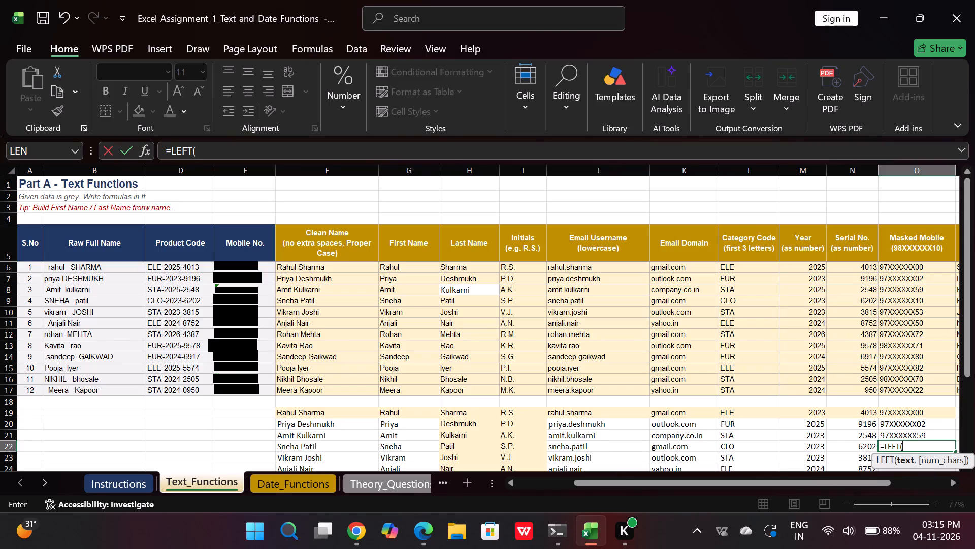
pyautogui.click(227, 303)
pyautogui.press(',')
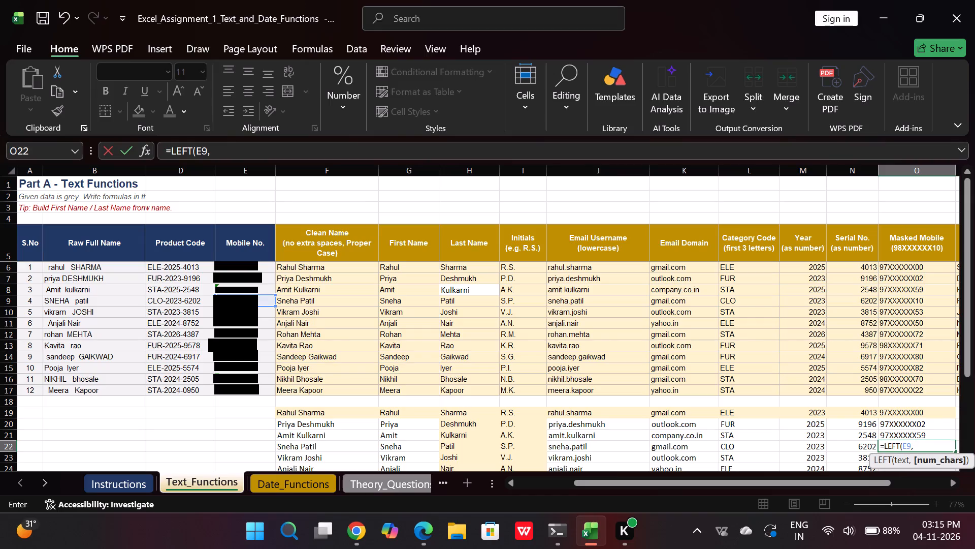
pyautogui.press('2')
pyautogui.hotkey('shift', ')')
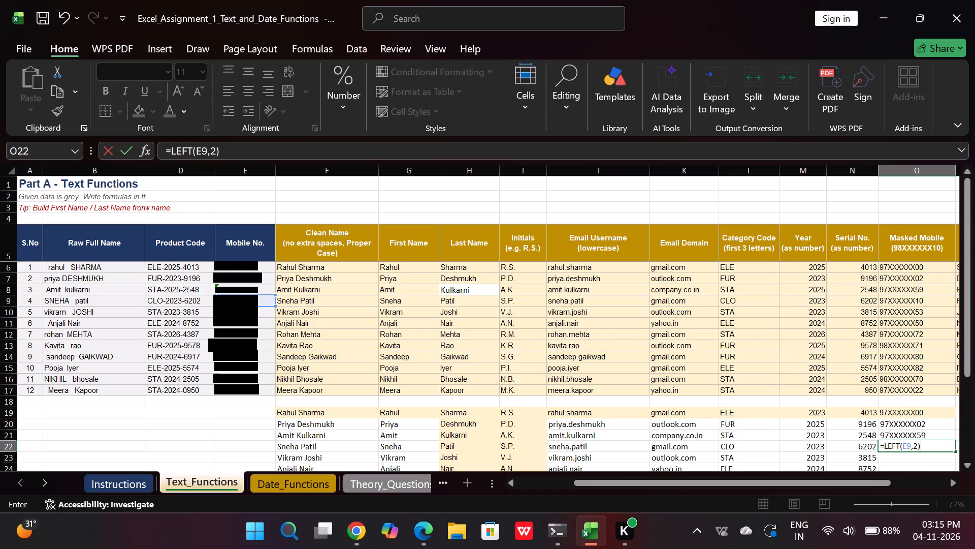
pyautogui.hotkey('shift', '&')
pyautogui.hotkey('shift', '"')
pyautogui.write('XXXXXX')
pyautogui.hotkey('shift', '"')
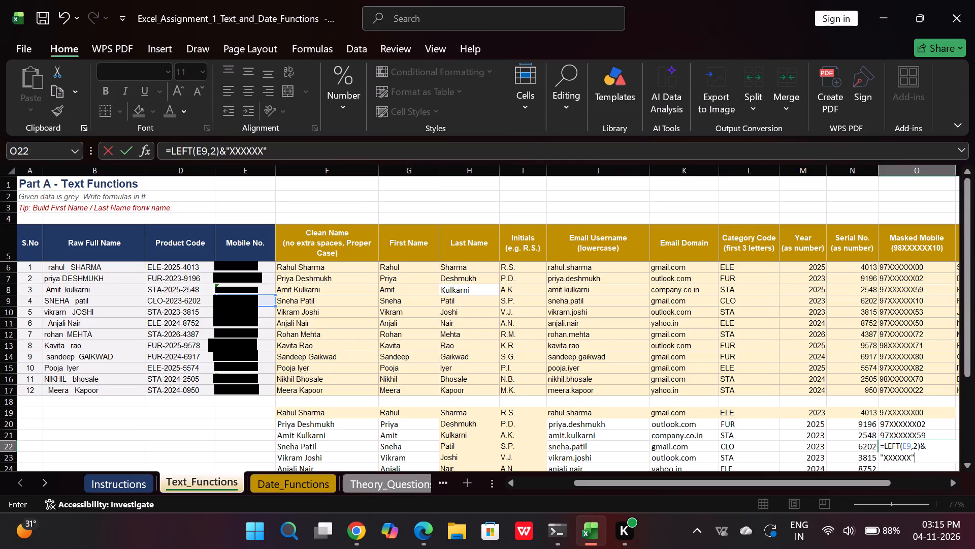
# Append &RIGHT(E9,2) and enter the masked mobile formula in cell O22 as =LEFT(E9,2)&"XXXXXX"&RIGHT(E9,2).
pyautogui.hotkey('shift', '&')
pyautogui.write('RIGHT')
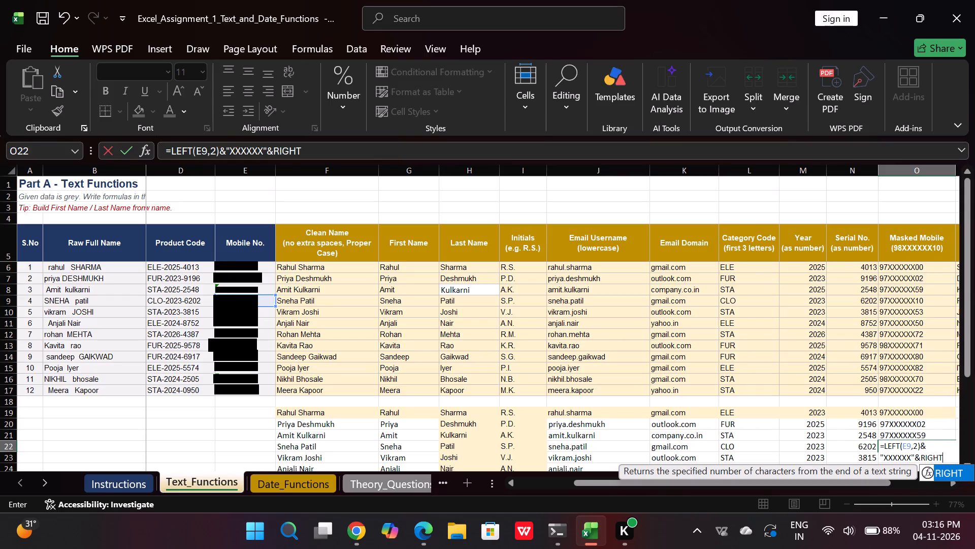
pyautogui.doubleClick(939, 473)
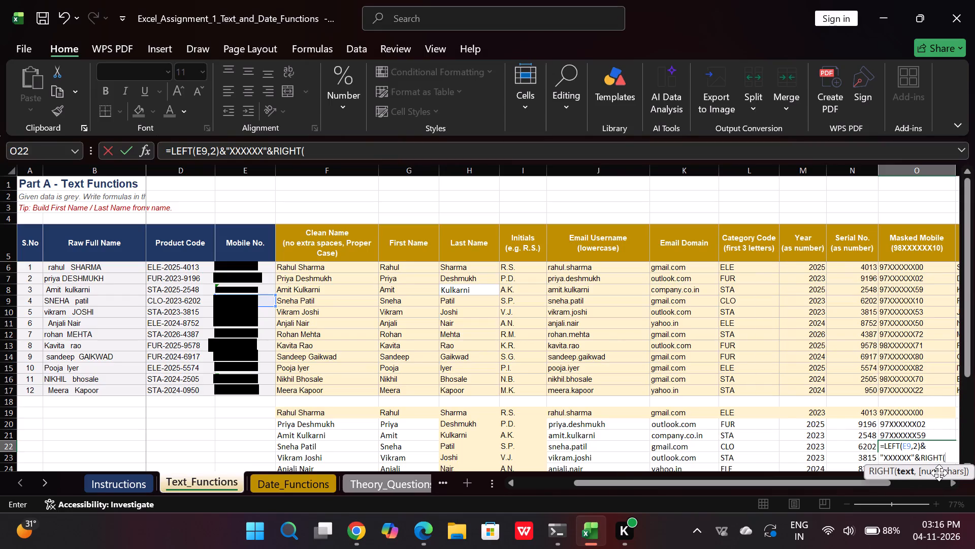
pyautogui.click(241, 297)
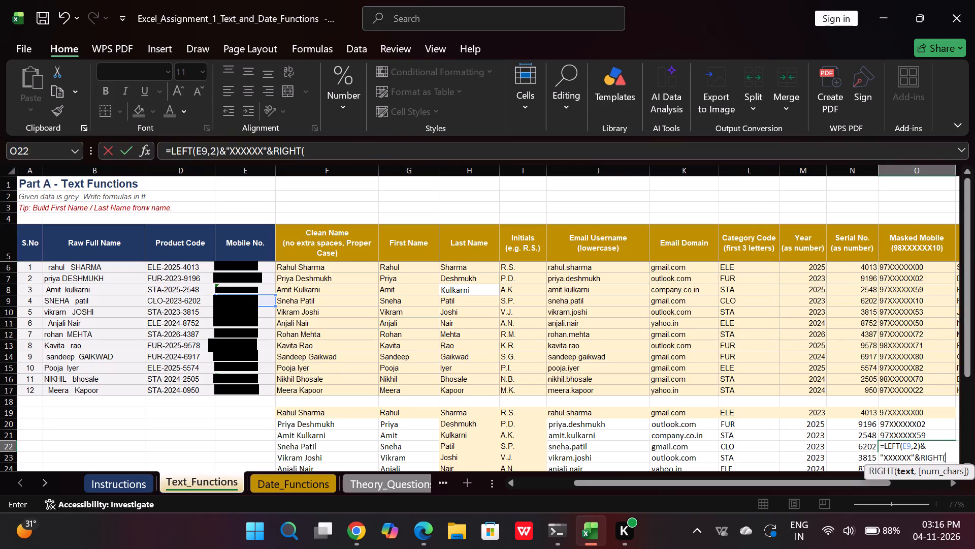
pyautogui.click(235, 302)
pyautogui.press(',')
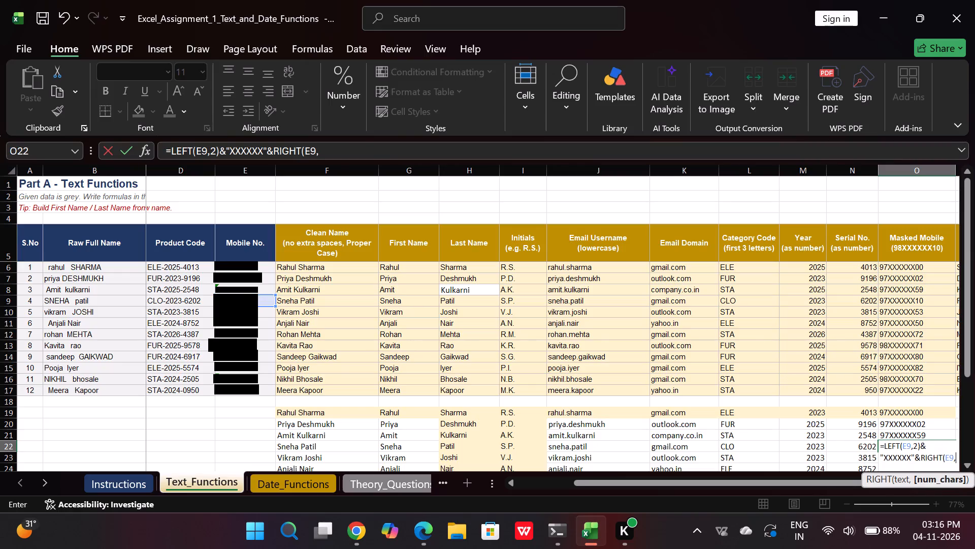
pyautogui.press('2')
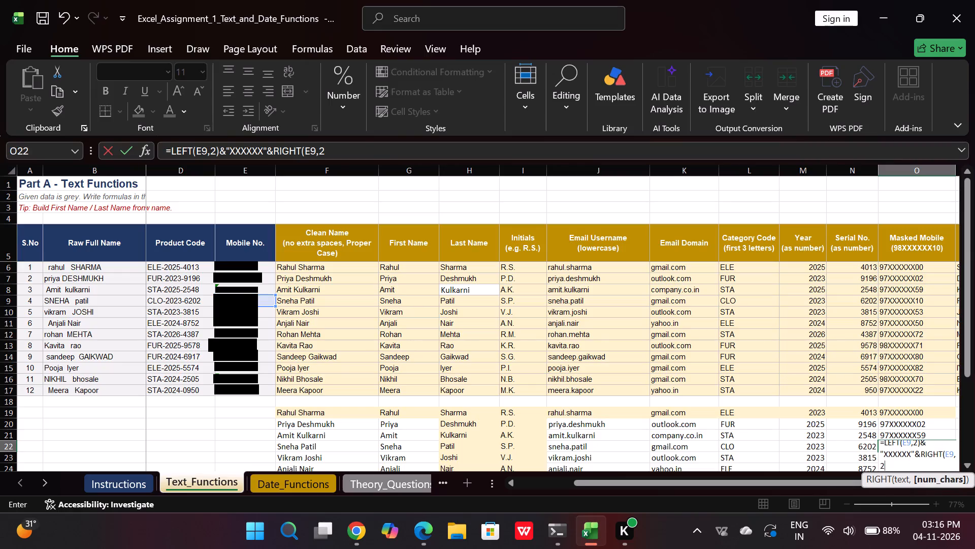
pyautogui.hotkey('shift', ')')
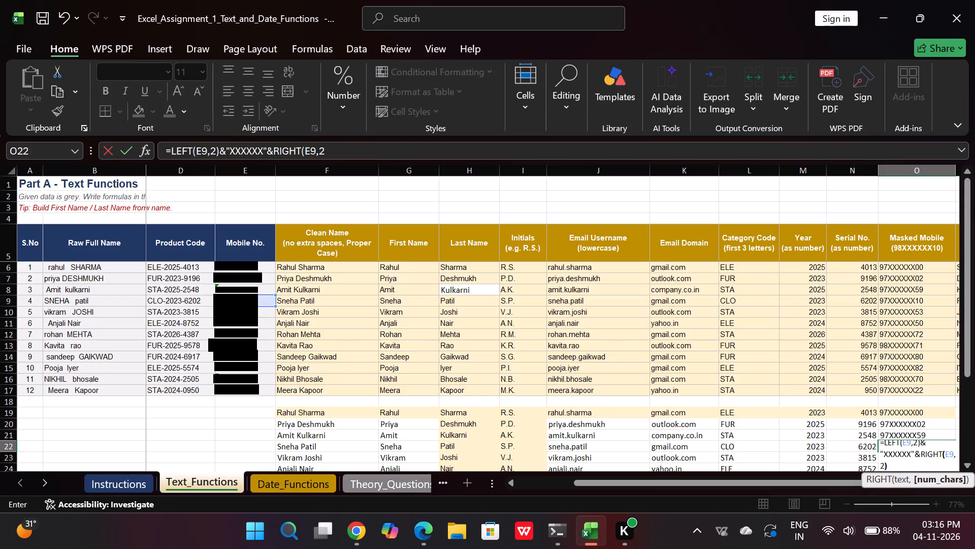
pyautogui.press('Return')
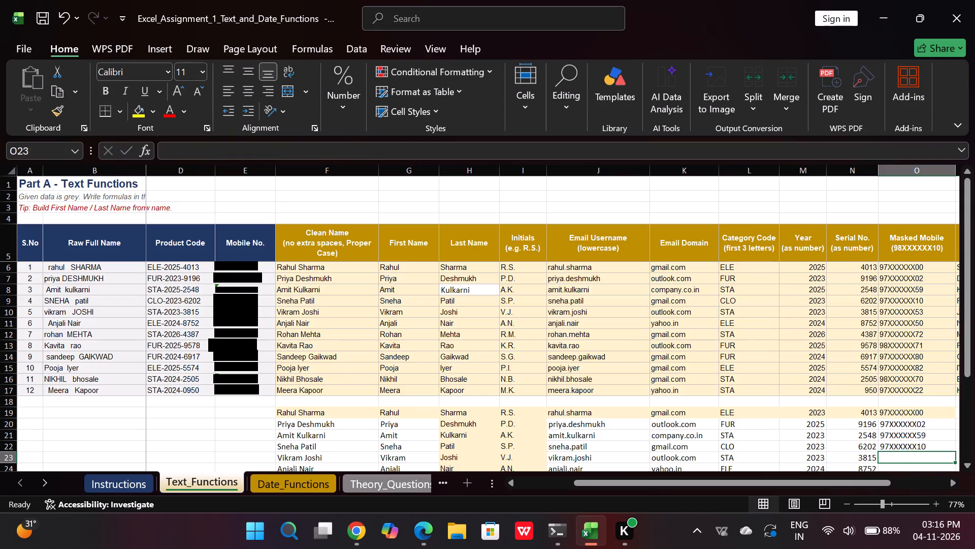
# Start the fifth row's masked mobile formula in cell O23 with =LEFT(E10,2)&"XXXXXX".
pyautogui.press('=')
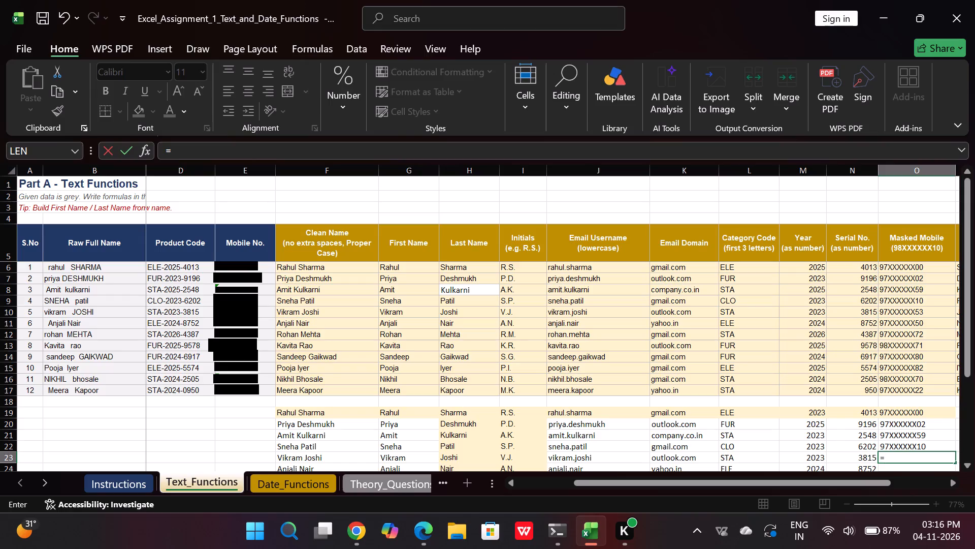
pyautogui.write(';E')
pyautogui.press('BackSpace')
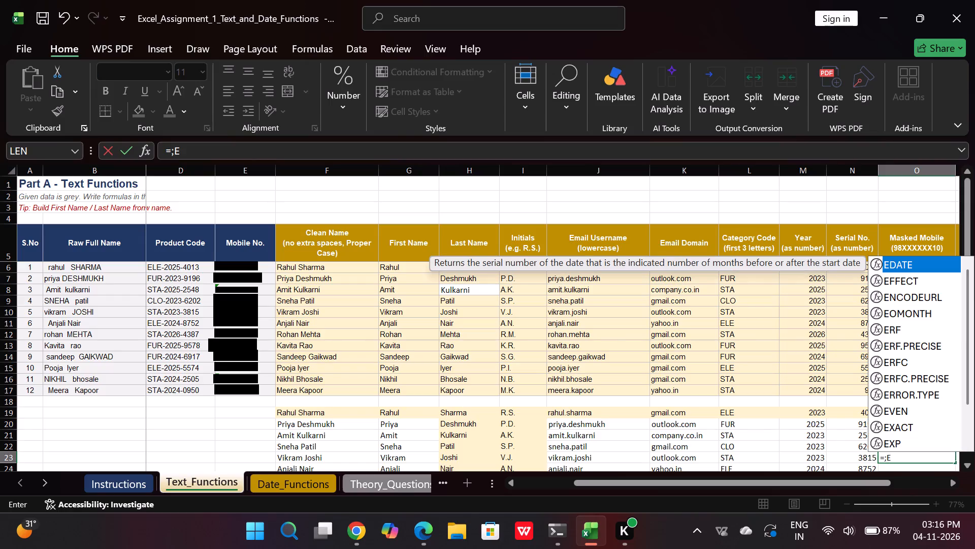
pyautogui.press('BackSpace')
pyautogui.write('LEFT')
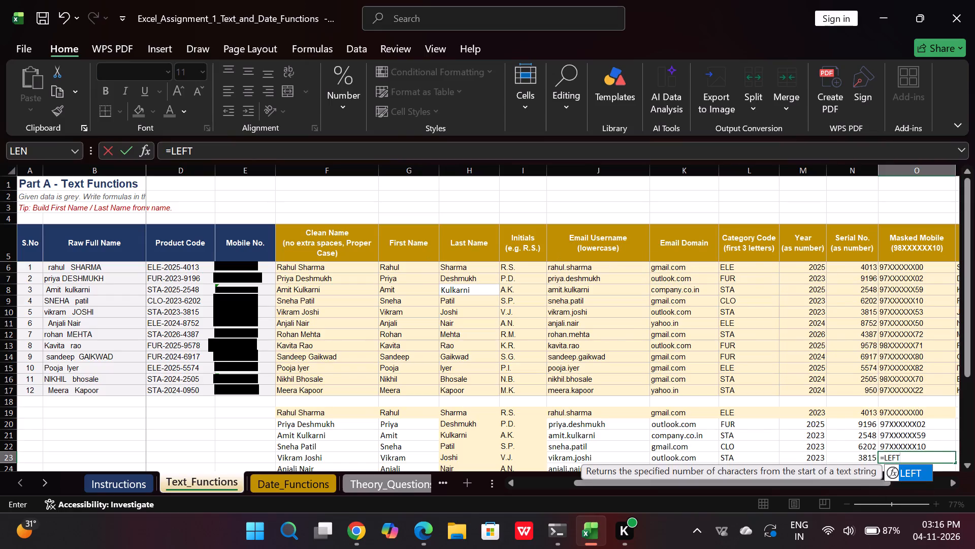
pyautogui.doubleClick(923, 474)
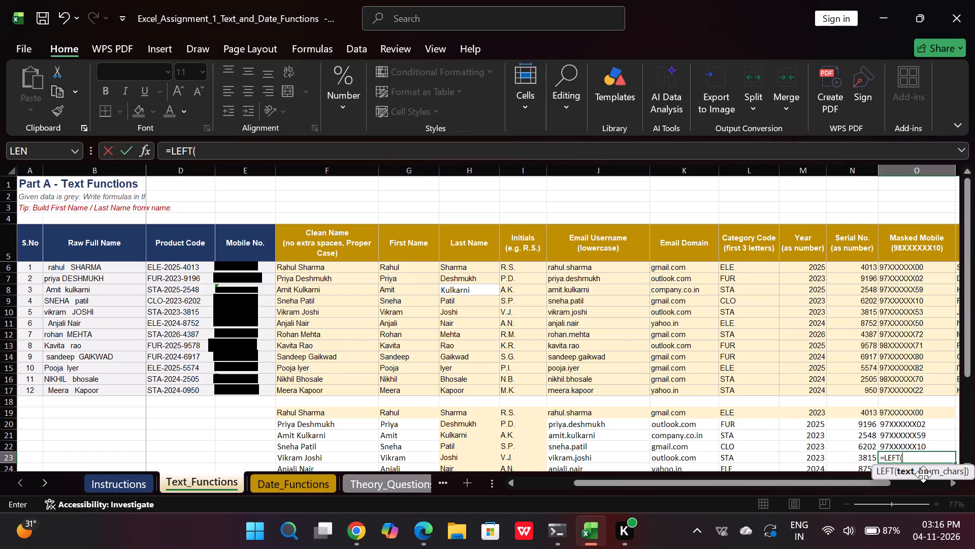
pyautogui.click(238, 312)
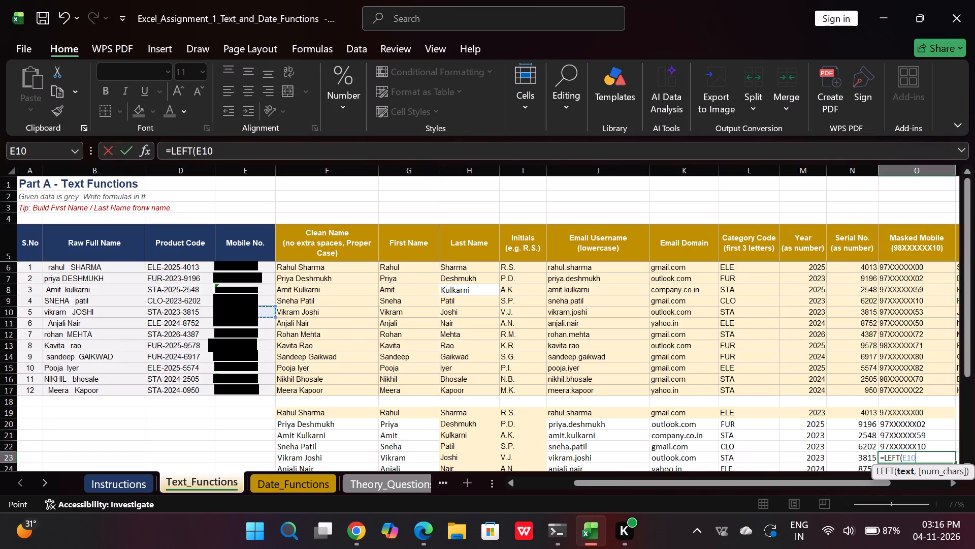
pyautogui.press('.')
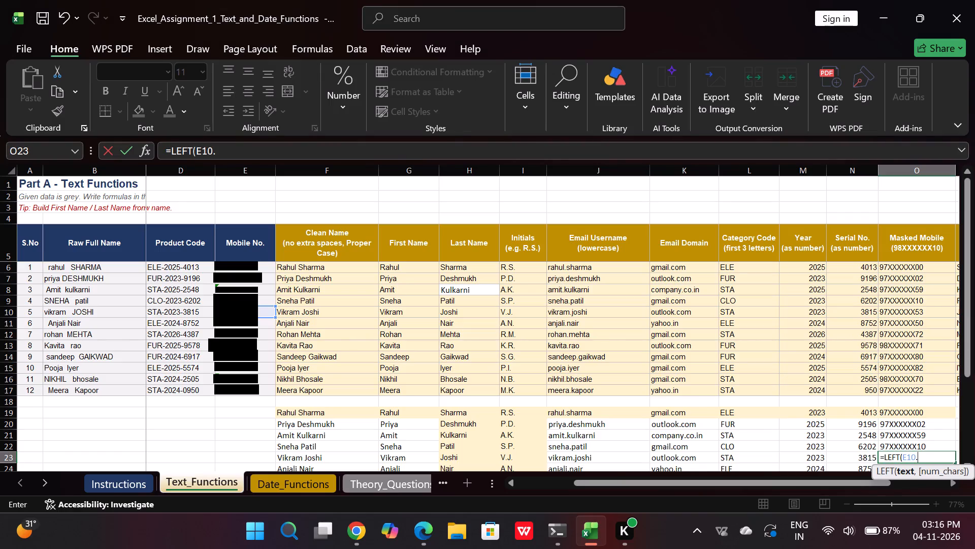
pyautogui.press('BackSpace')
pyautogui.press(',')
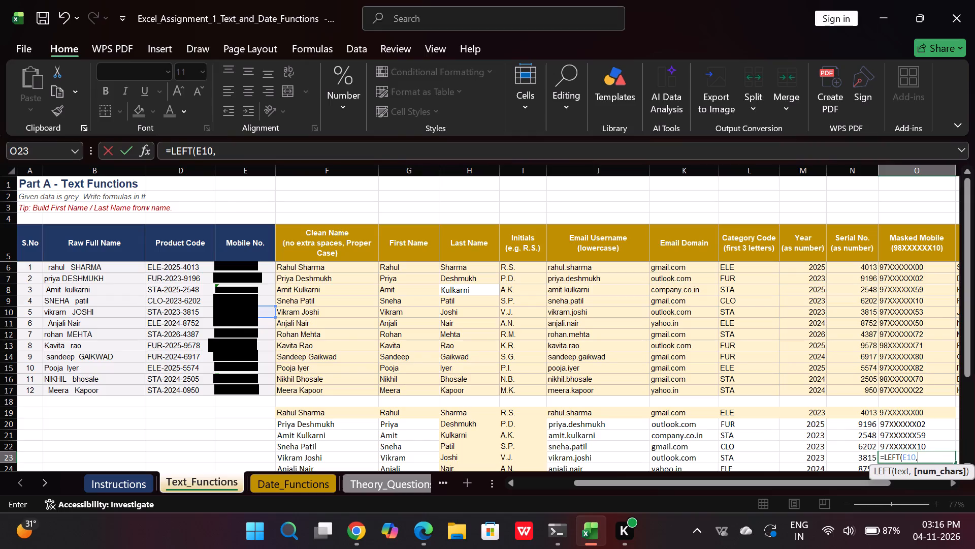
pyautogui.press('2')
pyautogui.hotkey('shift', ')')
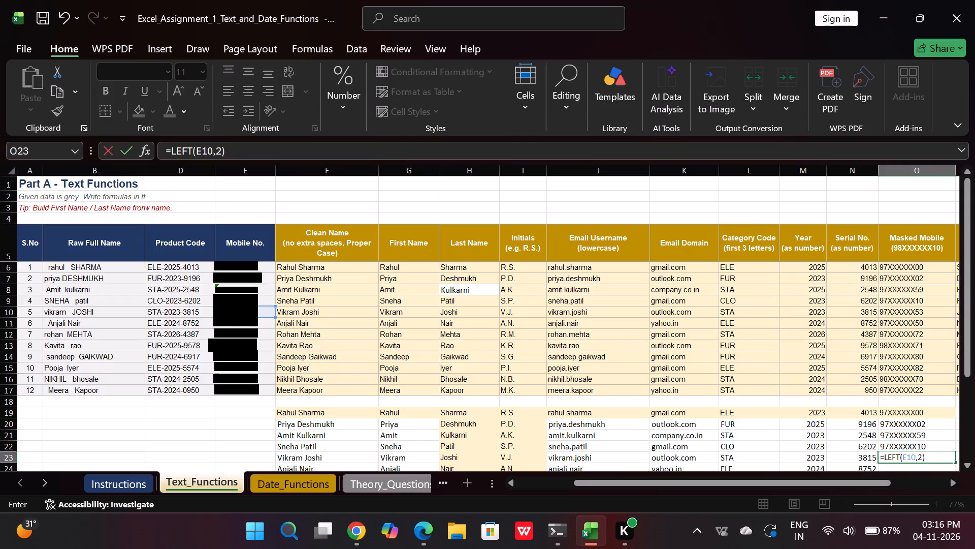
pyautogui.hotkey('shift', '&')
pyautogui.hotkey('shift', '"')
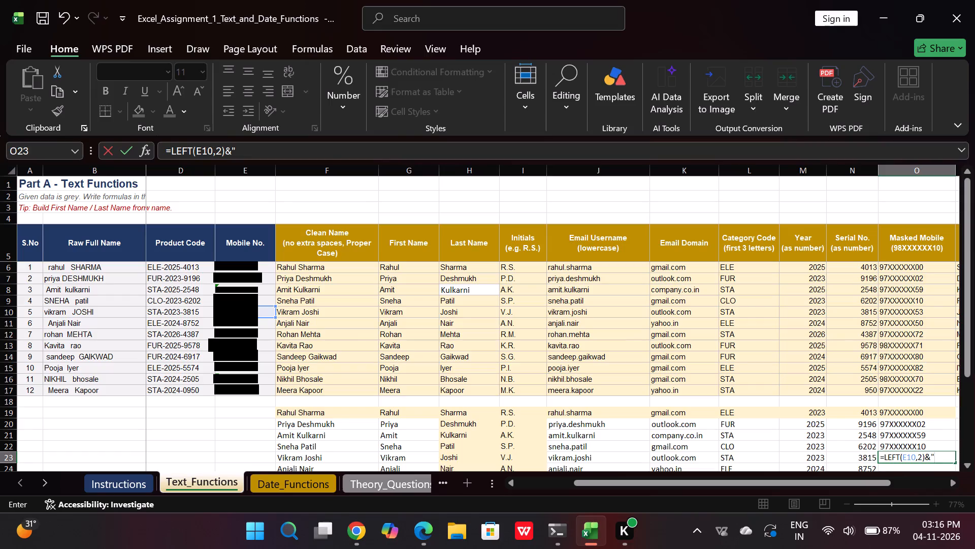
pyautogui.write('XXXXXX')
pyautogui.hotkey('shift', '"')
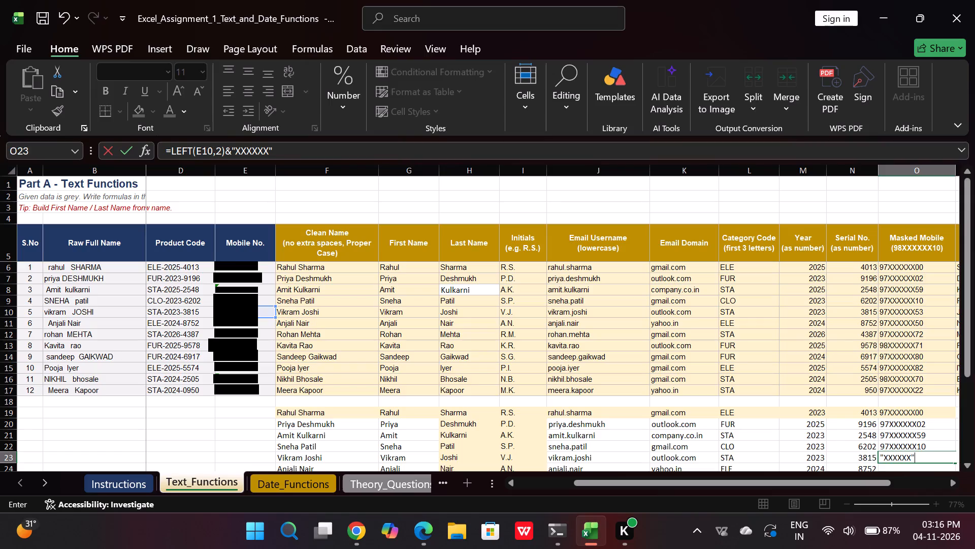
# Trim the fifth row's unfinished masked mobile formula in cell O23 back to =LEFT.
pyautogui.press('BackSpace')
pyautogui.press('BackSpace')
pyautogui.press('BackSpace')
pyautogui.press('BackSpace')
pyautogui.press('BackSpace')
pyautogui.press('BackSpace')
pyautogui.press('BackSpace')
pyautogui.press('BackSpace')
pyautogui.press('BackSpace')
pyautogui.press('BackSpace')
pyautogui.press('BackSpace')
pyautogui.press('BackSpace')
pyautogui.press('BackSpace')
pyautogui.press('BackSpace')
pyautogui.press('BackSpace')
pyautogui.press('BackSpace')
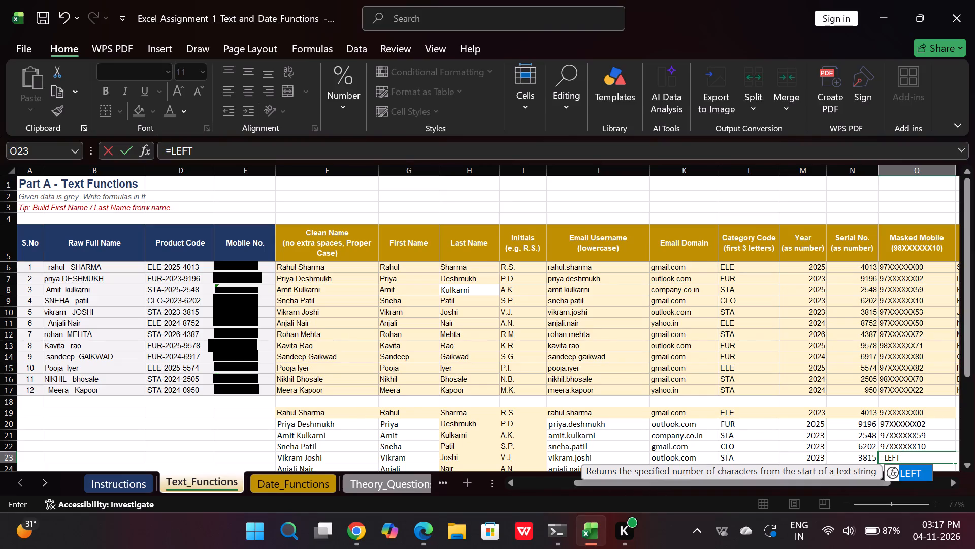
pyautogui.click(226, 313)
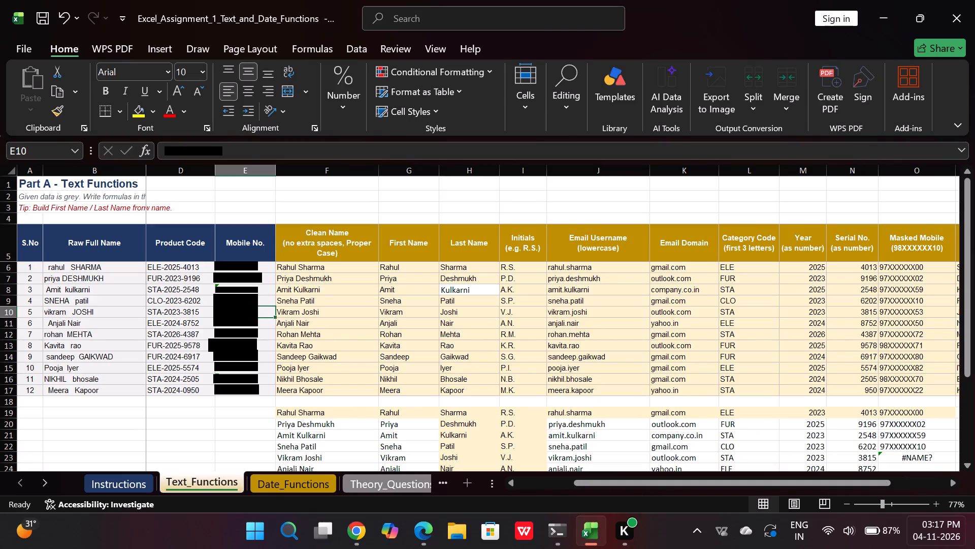
# Rebuild the fifth row's masked mobile formula in cell O23 up to =LEFT(E10,2)&"XXXXXX".
pyautogui.doubleClick(898, 457)
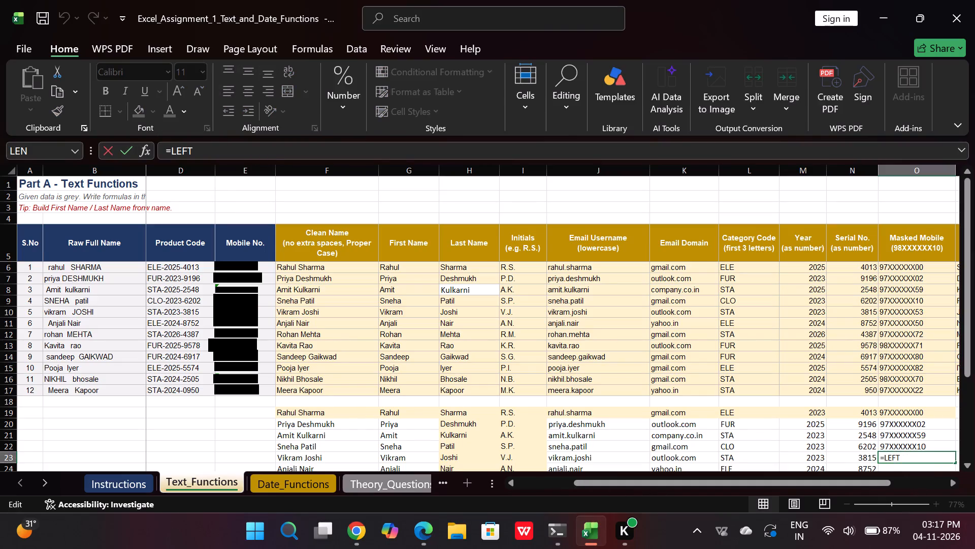
pyautogui.press('Right')
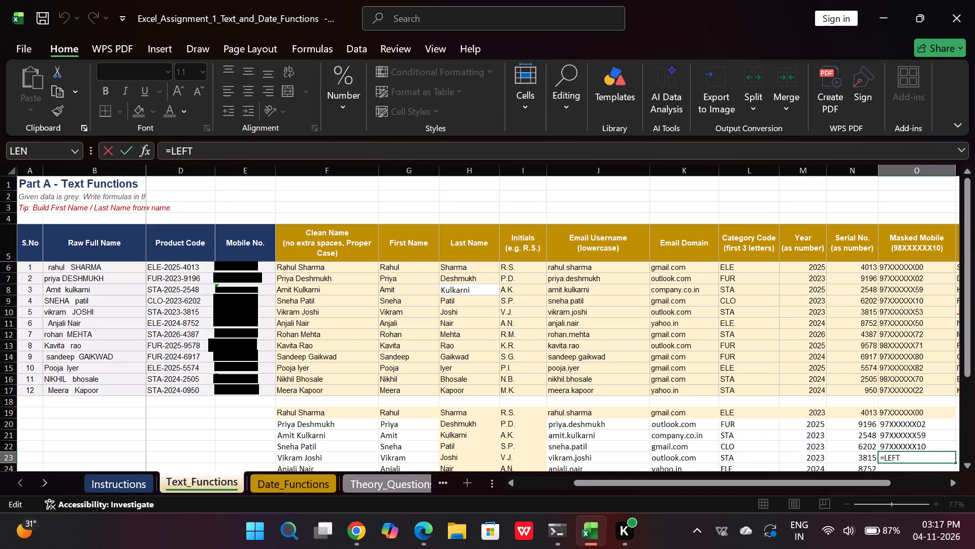
pyautogui.press('BackSpace')
pyautogui.press('t')
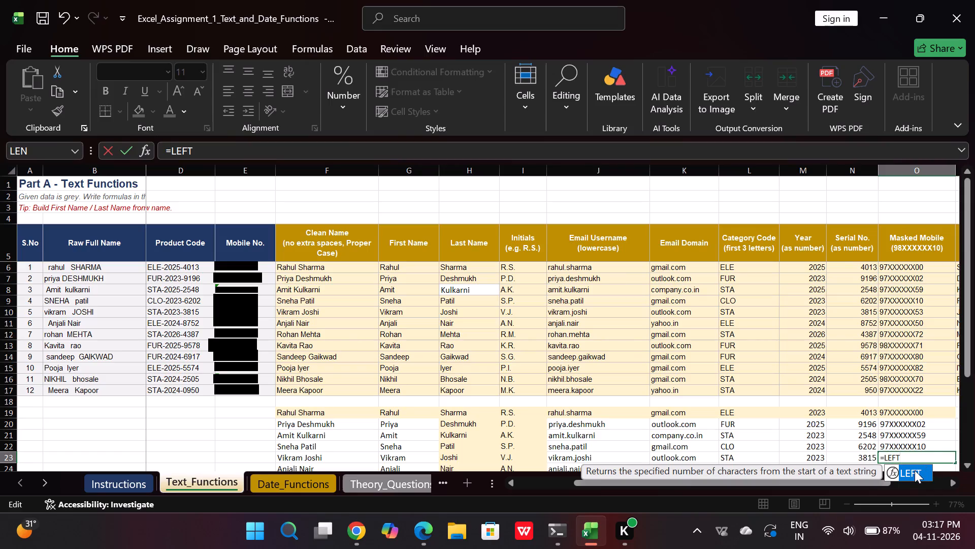
pyautogui.doubleClick(915, 470)
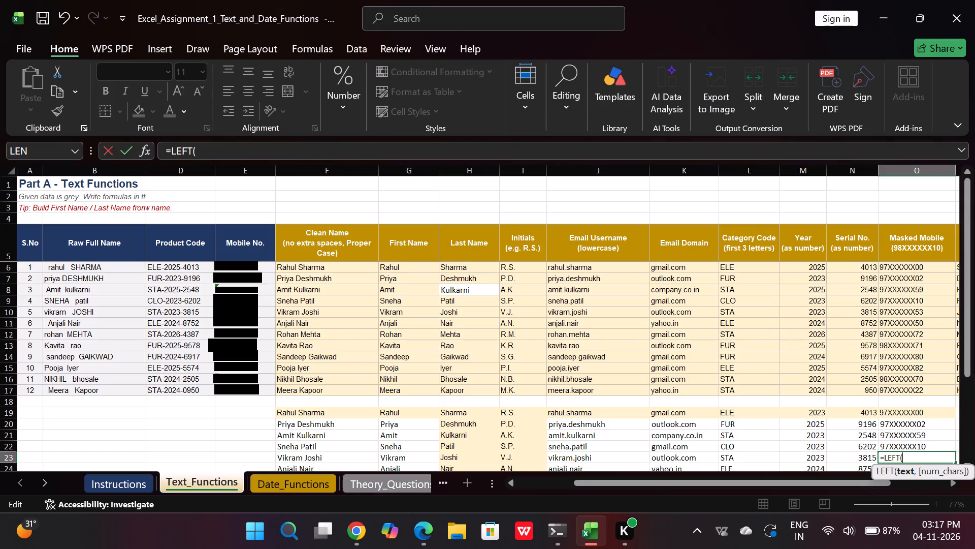
pyautogui.click(233, 315)
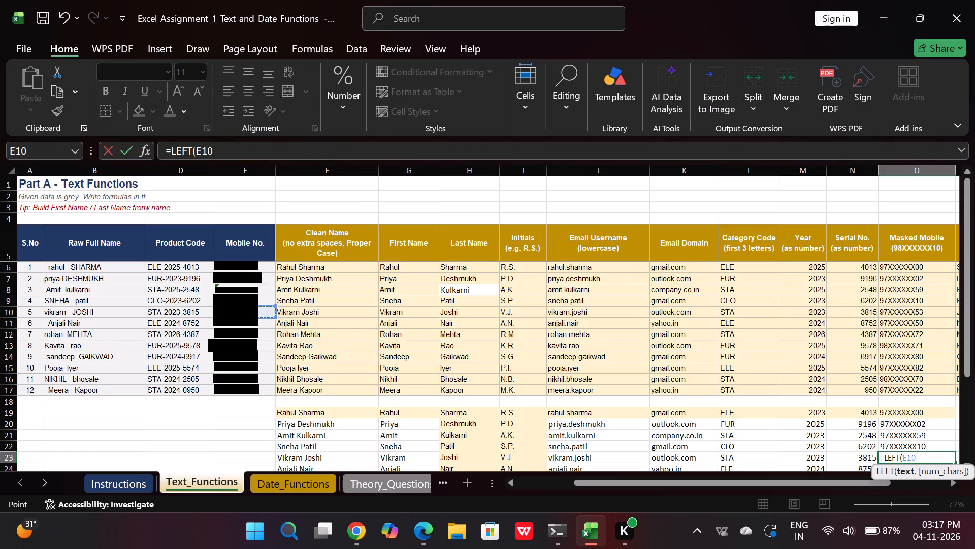
pyautogui.write(',2')
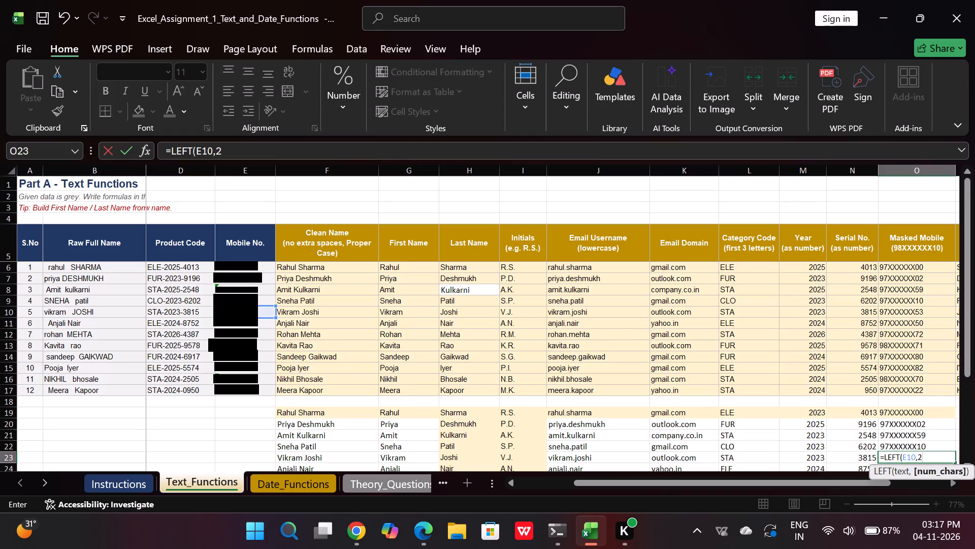
pyautogui.hotkey('shift', ')')
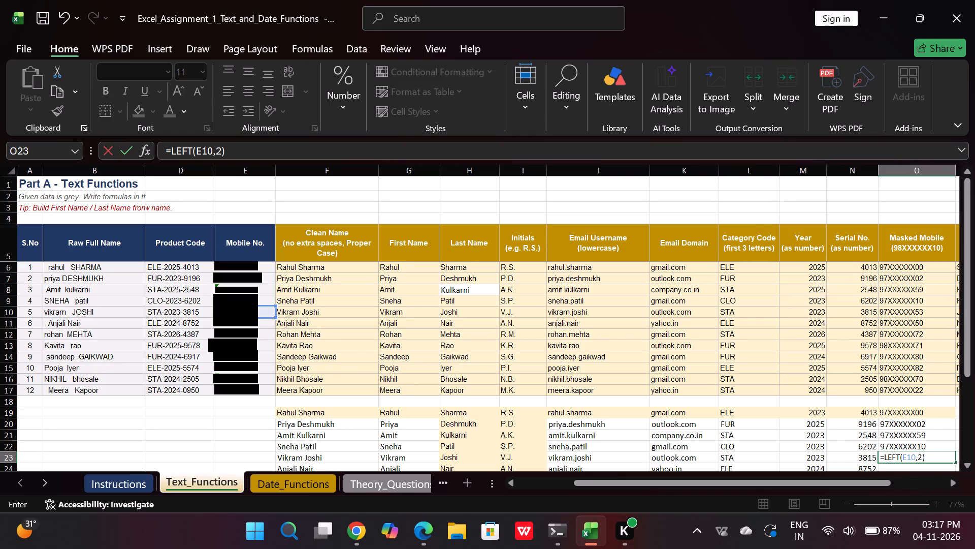
pyautogui.hotkey('shift', '&')
pyautogui.hotkey('shift', '"')
pyautogui.write('XXXXXX')
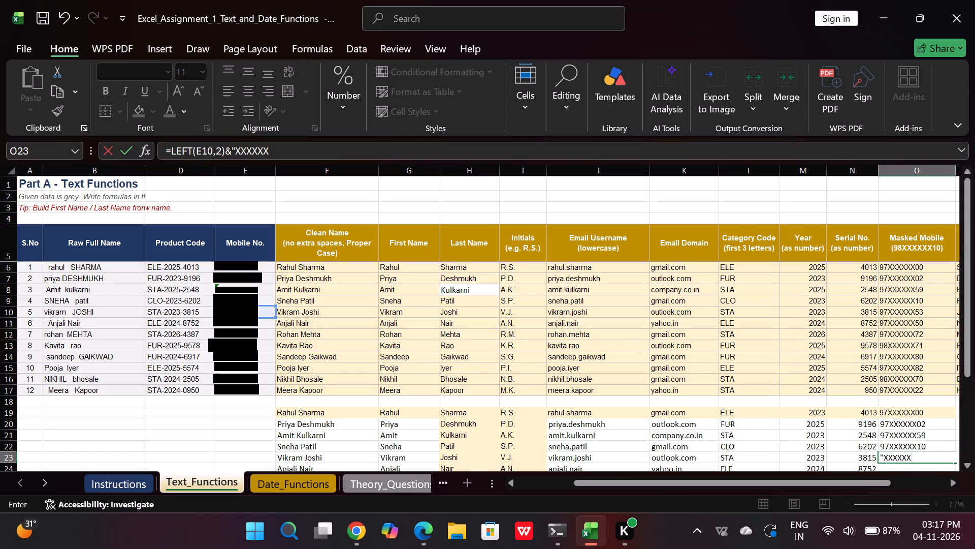
pyautogui.hotkey('shift', '"')
# Append &RIGHT(E10,2) and enter the masked mobile formula in cell O23 as =LEFT(E10,2)&"XXXXXX"&RIGHT(E10,2).
pyautogui.press(',')
pyautogui.press('BackSpace')
pyautogui.hotkey('shift', '&')
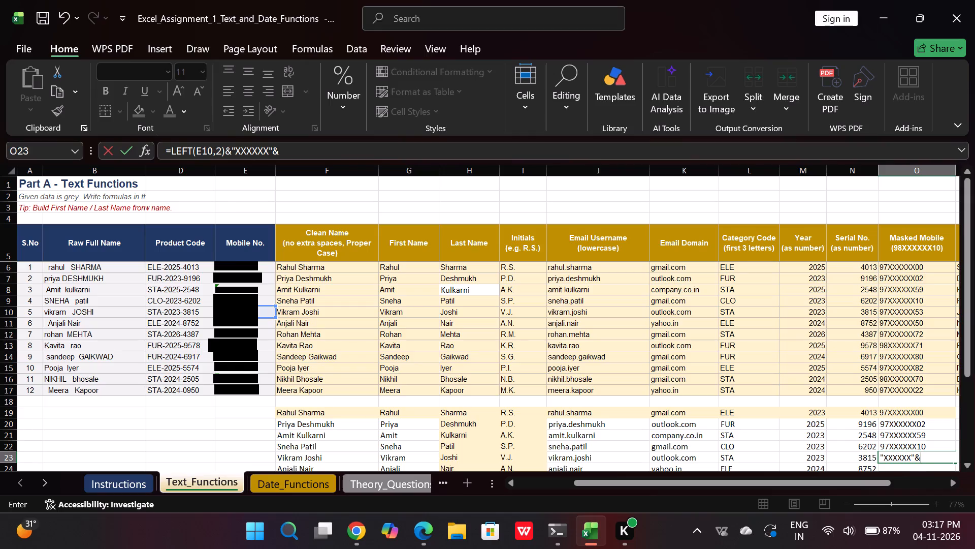
pyautogui.write('RIGHT')
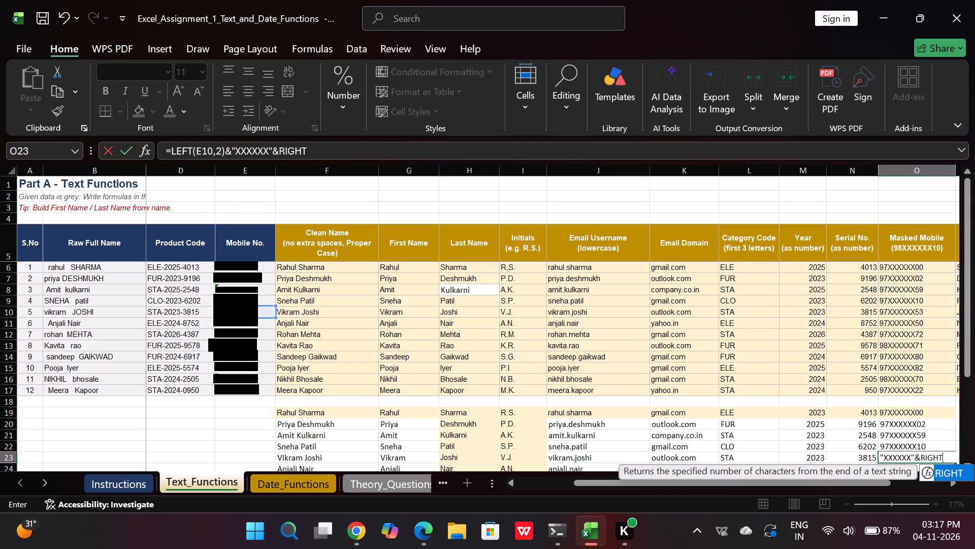
pyautogui.doubleClick(956, 472)
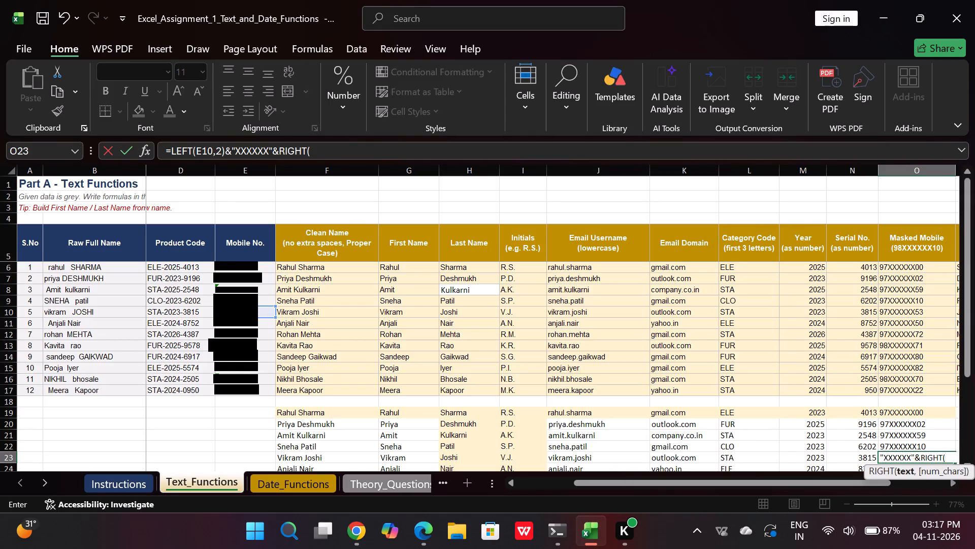
pyautogui.click(255, 313)
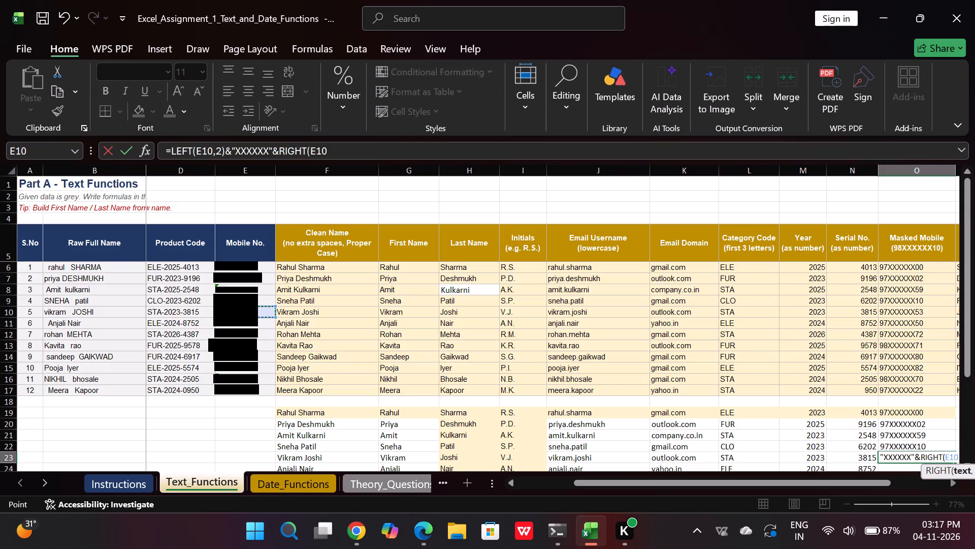
pyautogui.press(',')
pyautogui.press('2')
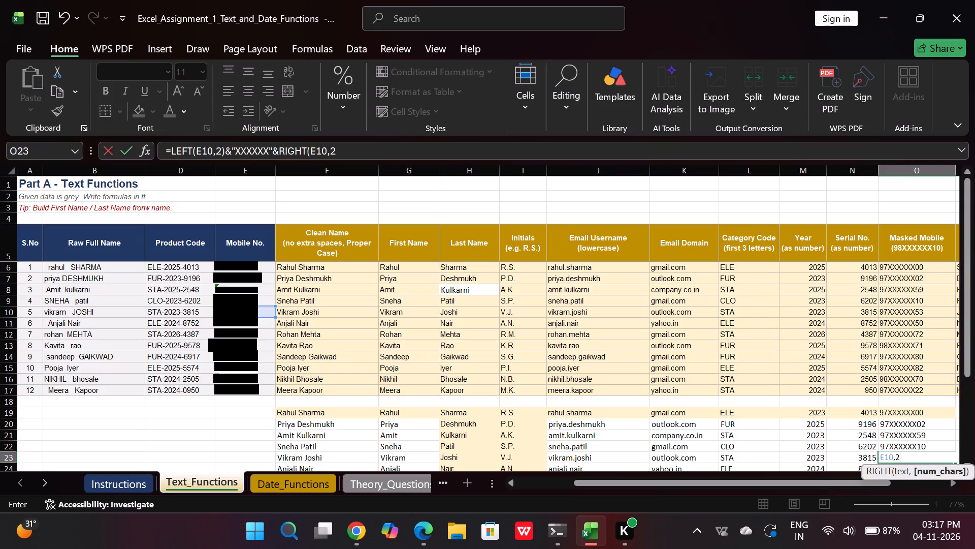
pyautogui.hotkey('shift', ')')
pyautogui.press('Return')
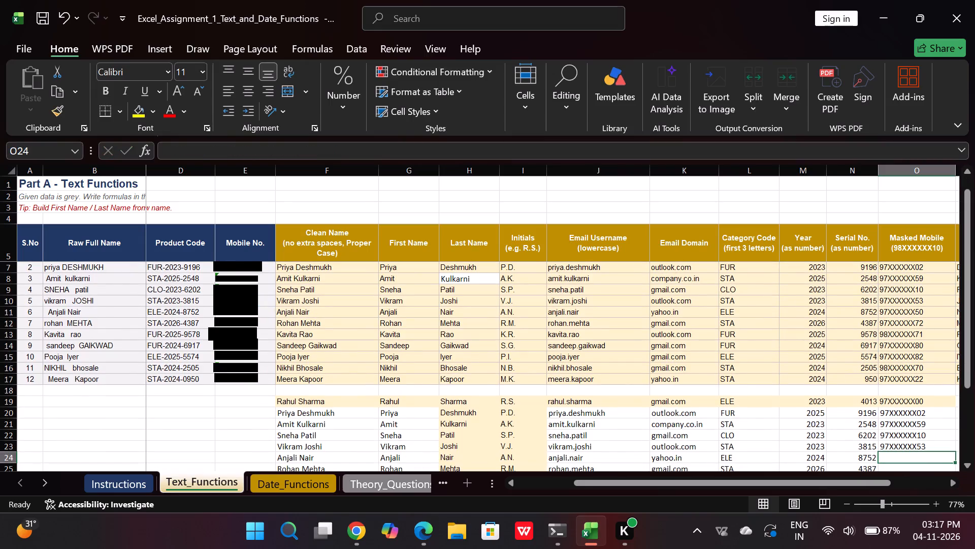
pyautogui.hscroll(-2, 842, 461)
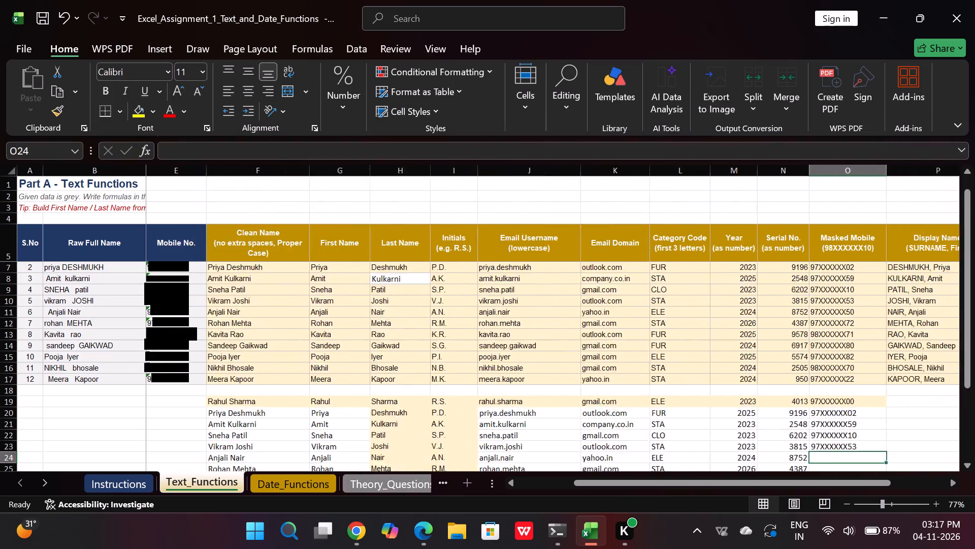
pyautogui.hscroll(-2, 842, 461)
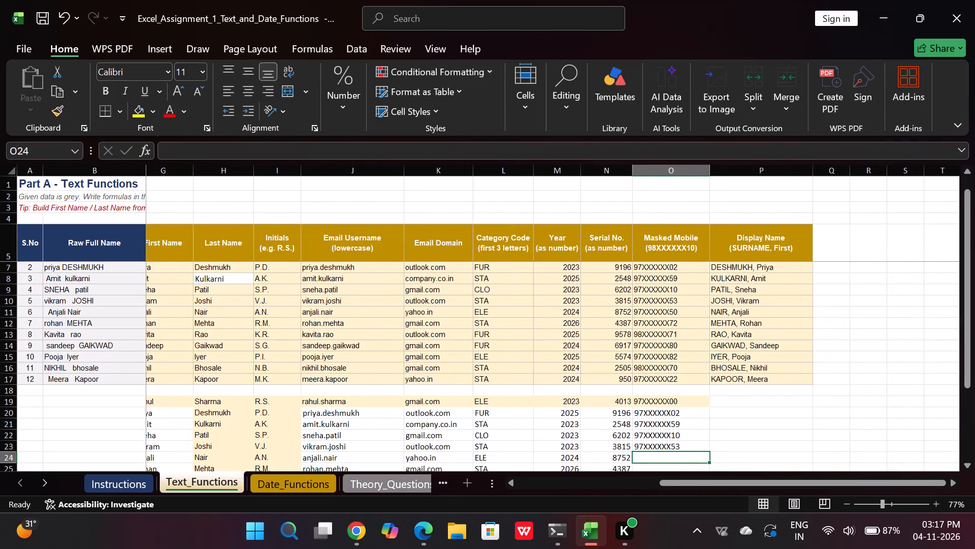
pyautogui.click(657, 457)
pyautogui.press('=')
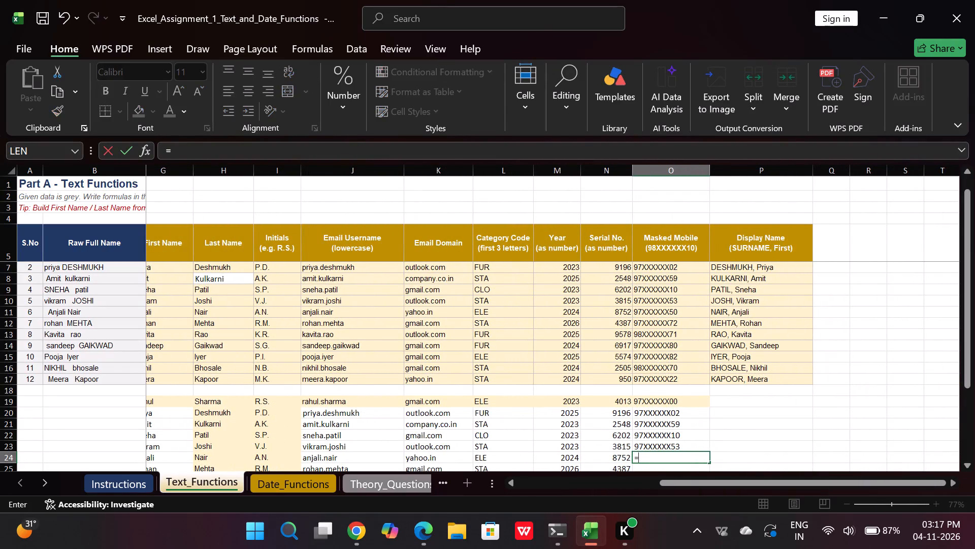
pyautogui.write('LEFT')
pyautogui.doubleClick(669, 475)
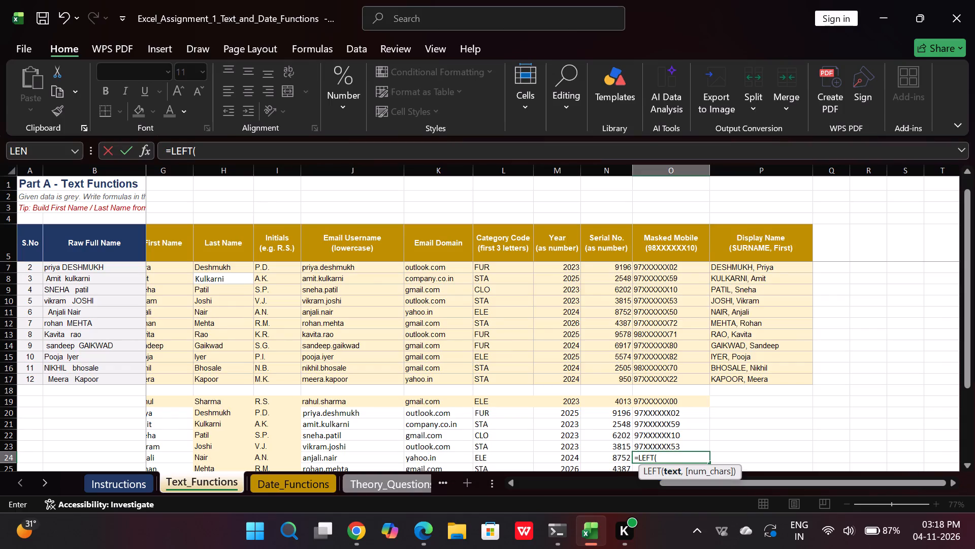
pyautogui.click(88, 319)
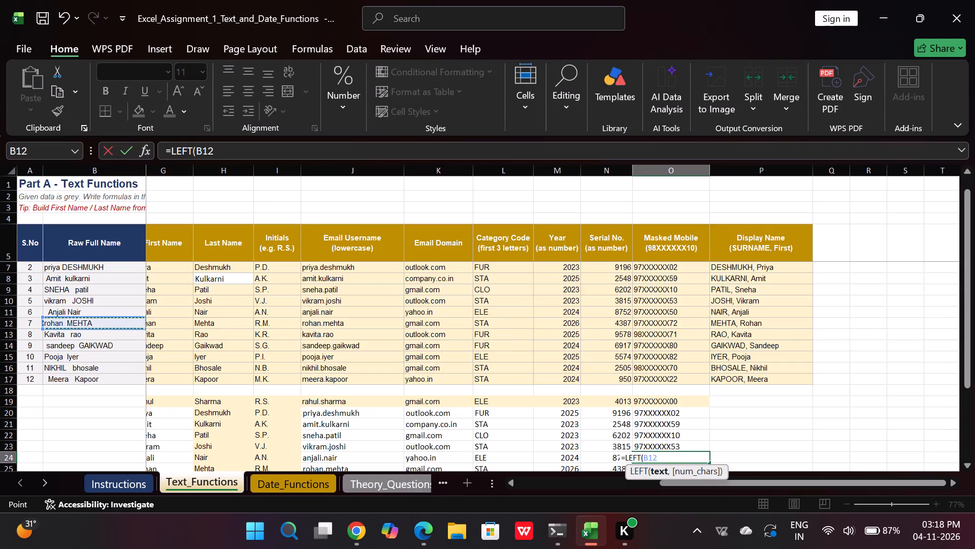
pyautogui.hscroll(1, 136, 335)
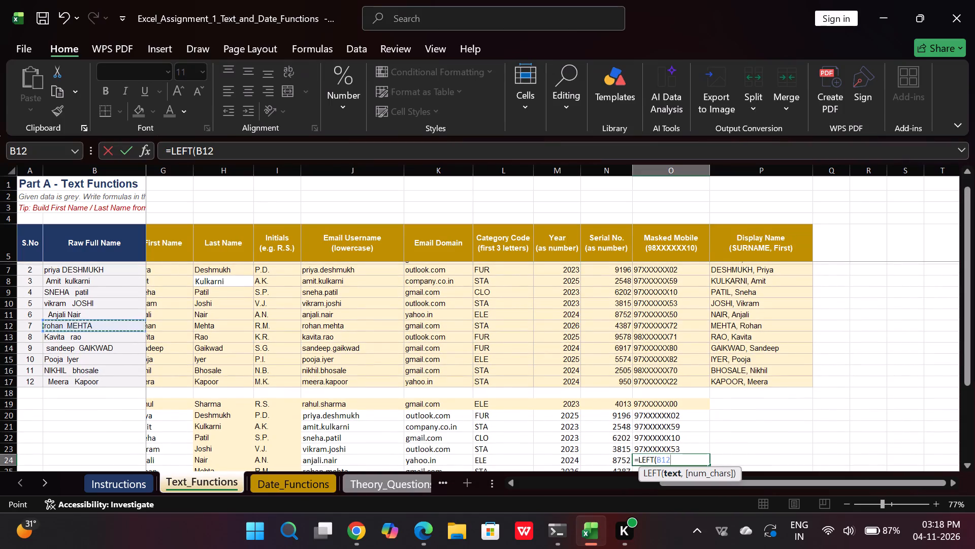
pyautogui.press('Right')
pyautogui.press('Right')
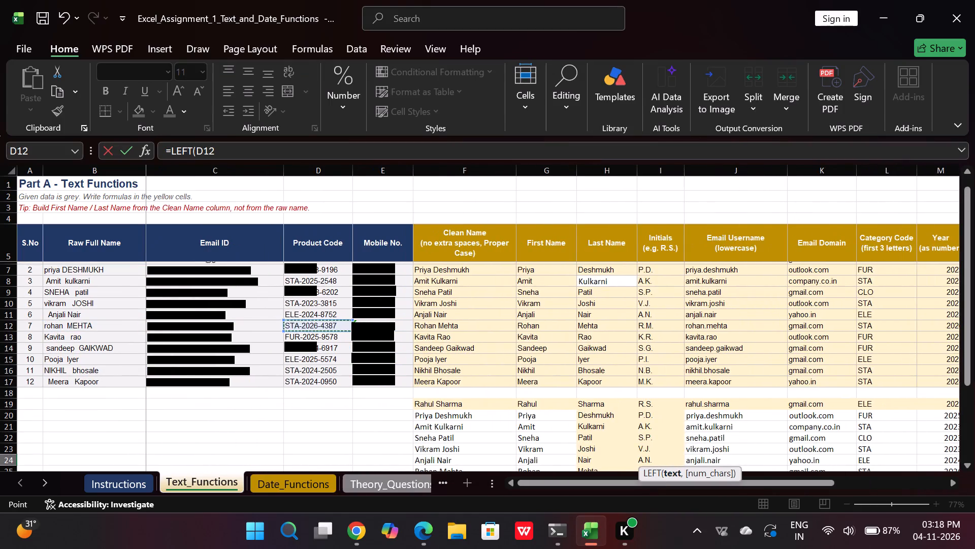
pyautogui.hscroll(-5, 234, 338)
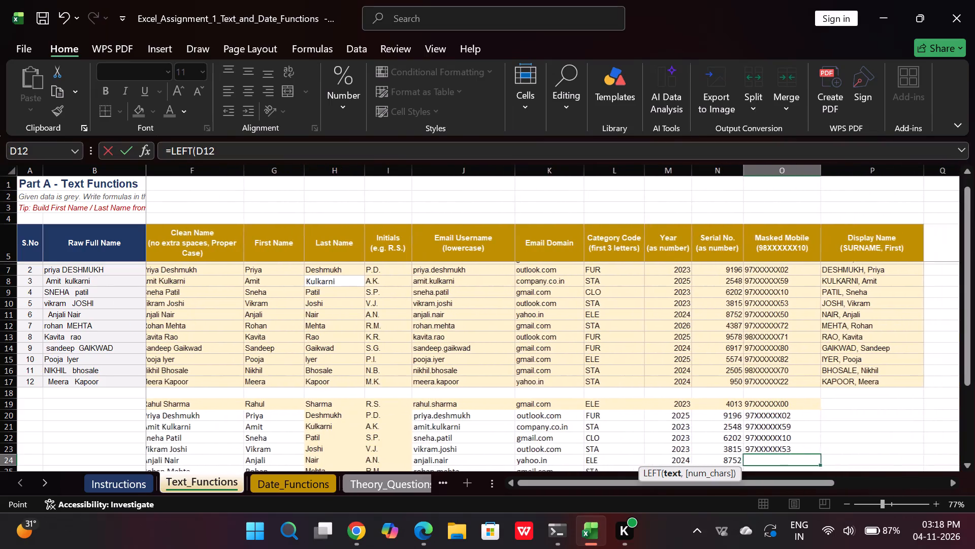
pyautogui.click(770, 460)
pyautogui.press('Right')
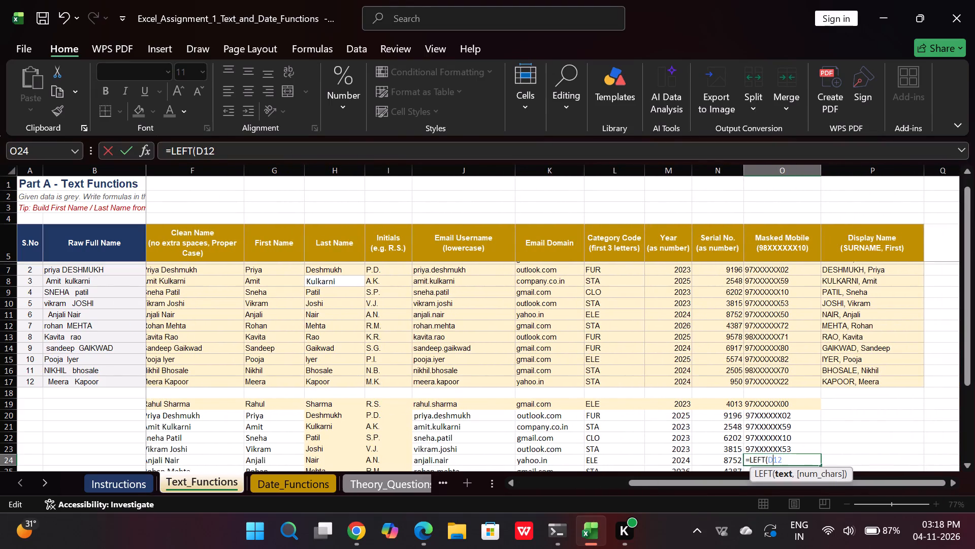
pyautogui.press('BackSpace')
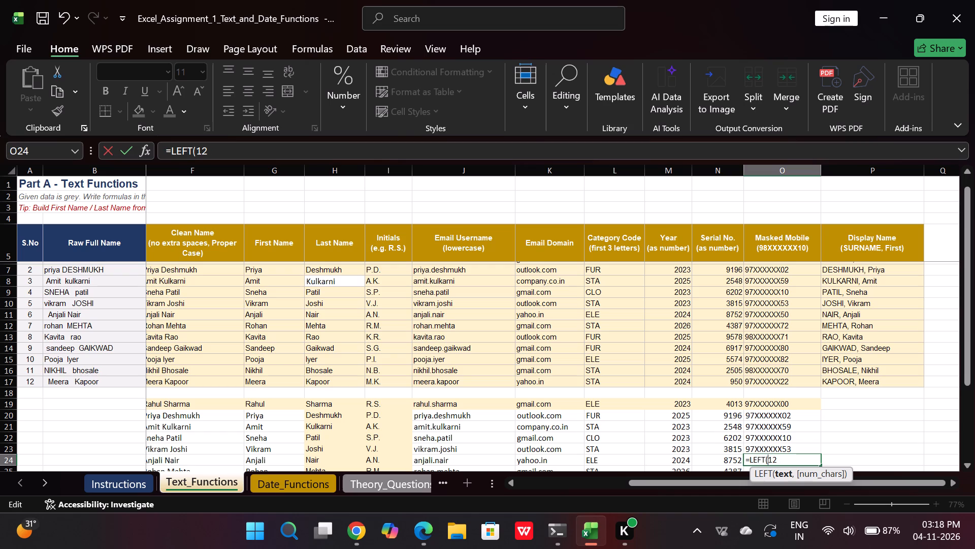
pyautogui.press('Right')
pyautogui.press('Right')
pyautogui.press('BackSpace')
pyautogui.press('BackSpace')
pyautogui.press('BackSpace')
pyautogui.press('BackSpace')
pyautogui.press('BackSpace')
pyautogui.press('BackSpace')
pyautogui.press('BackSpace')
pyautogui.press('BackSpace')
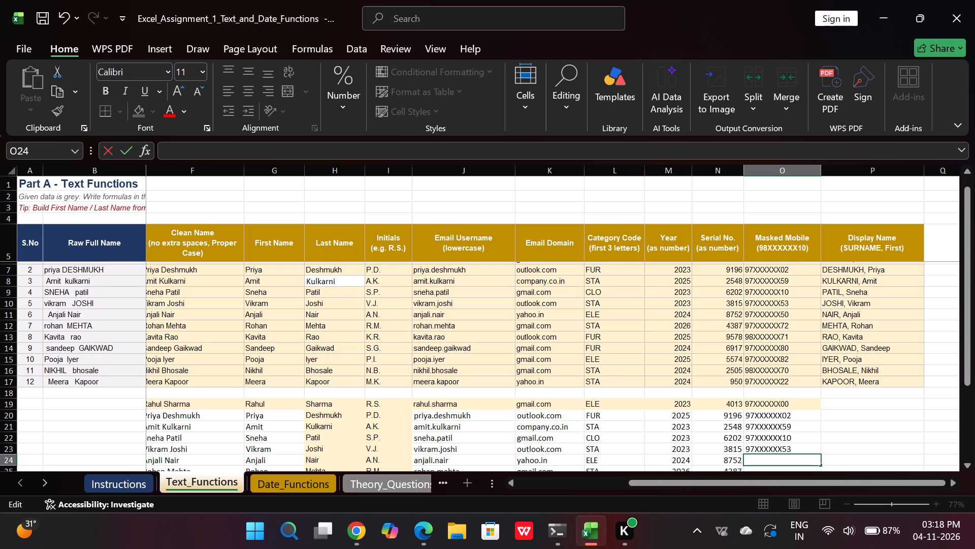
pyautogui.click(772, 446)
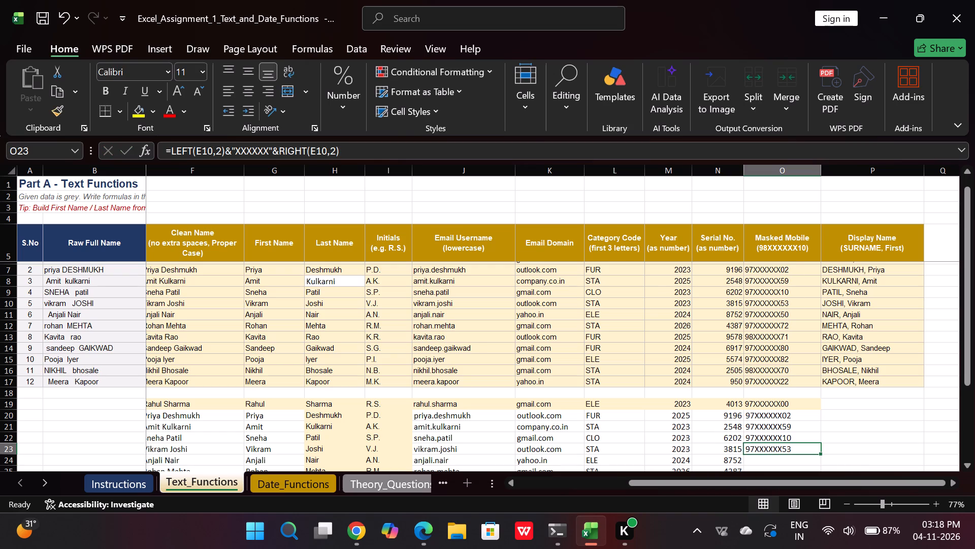
# Start the sixth row's masked mobile formula in cell O24 with =LEFT(E11,2)&"XXXXXX".
pyautogui.click(770, 460)
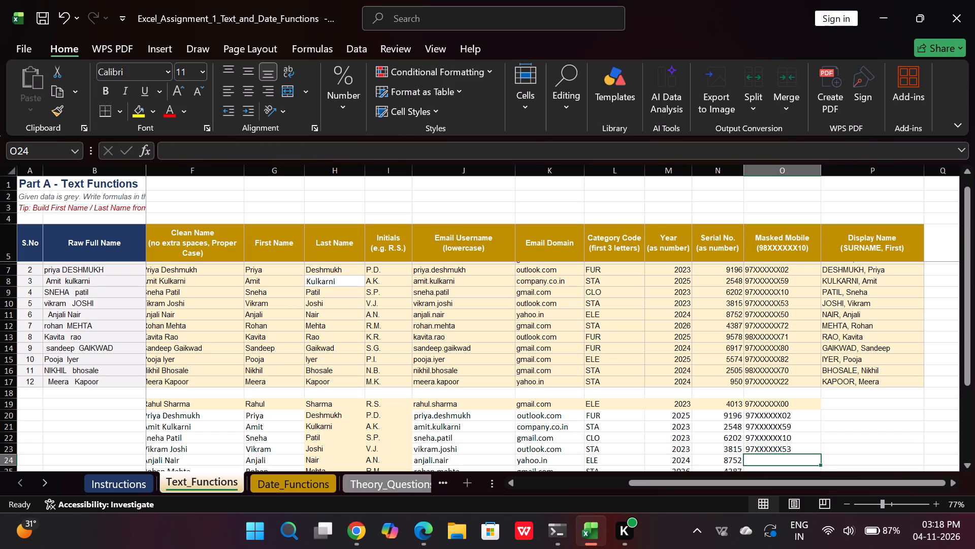
pyautogui.press('=')
pyautogui.write('LE')
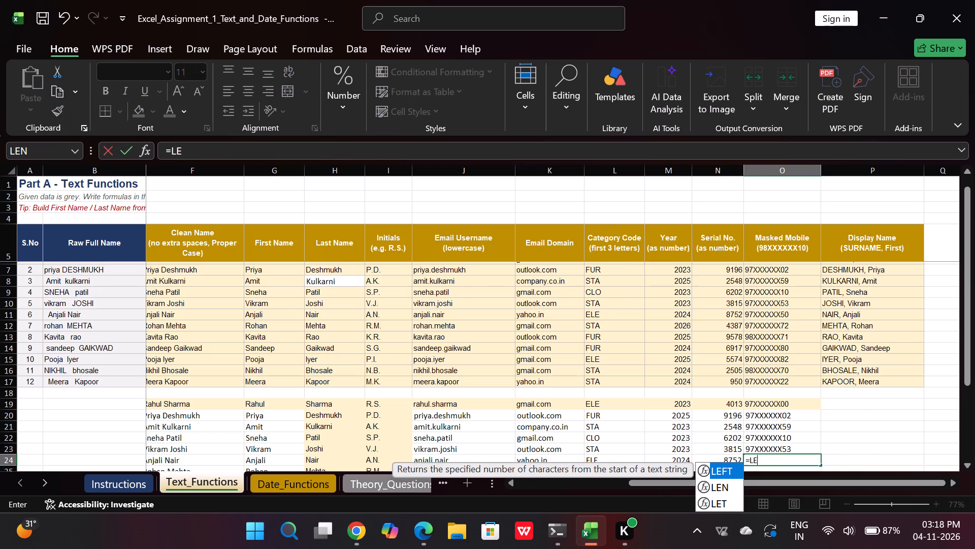
pyautogui.write('FT')
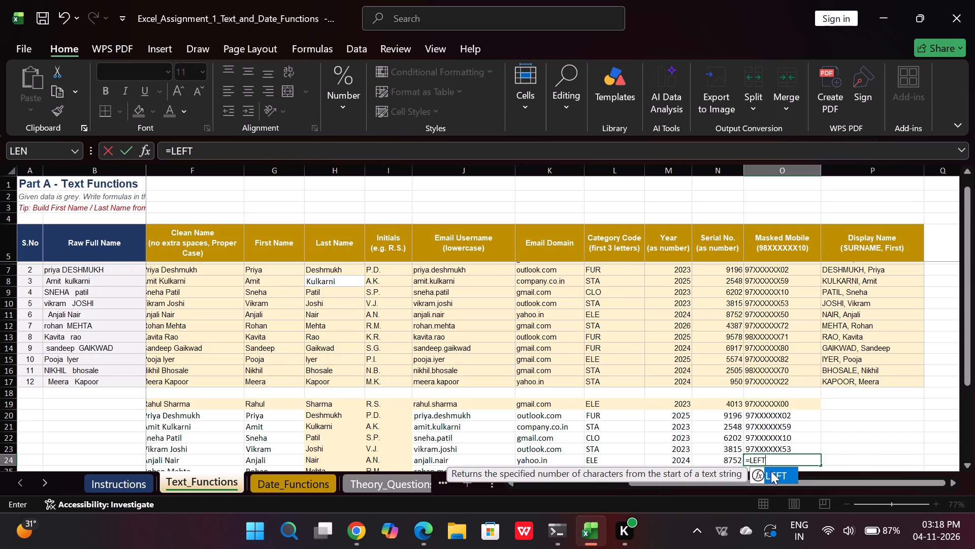
pyautogui.doubleClick(771, 472)
pyautogui.press('e')
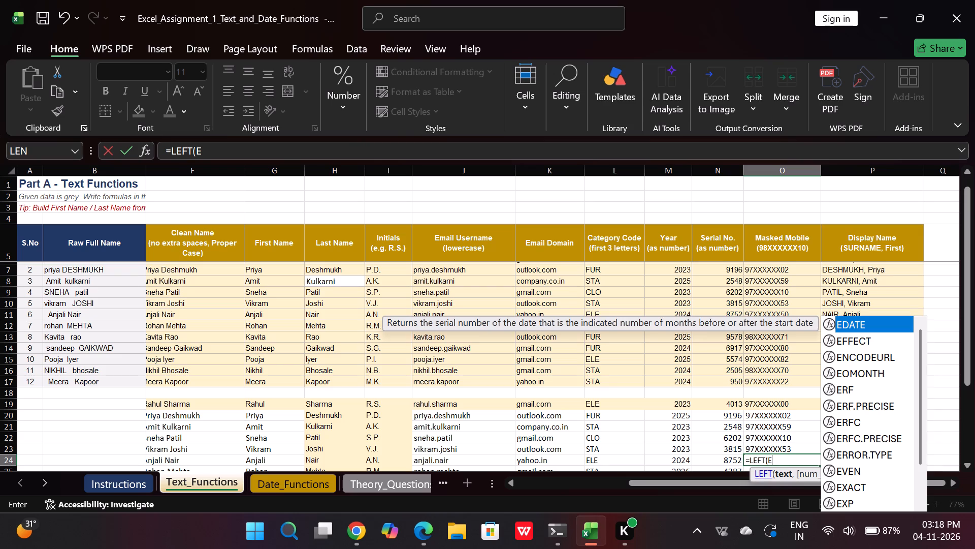
pyautogui.write('11')
pyautogui.press(',')
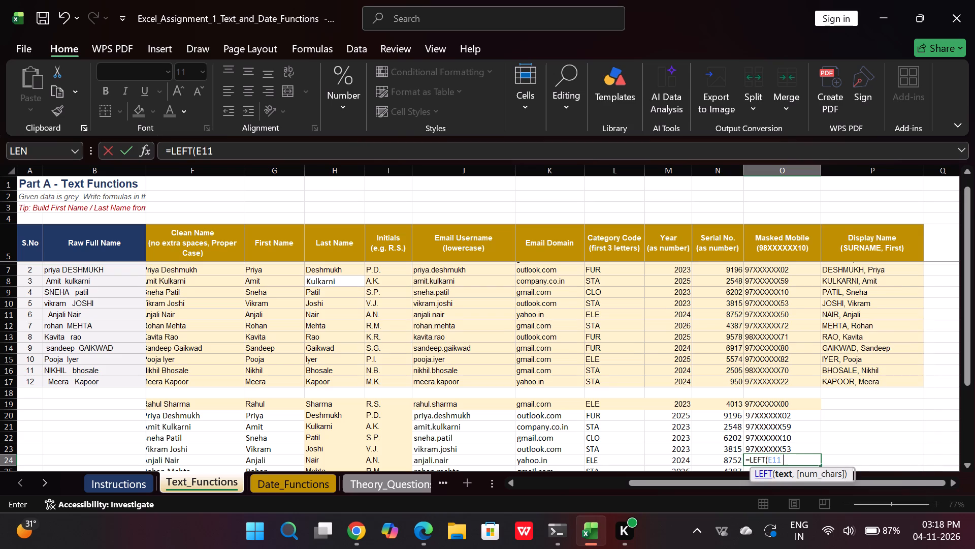
pyautogui.press('2')
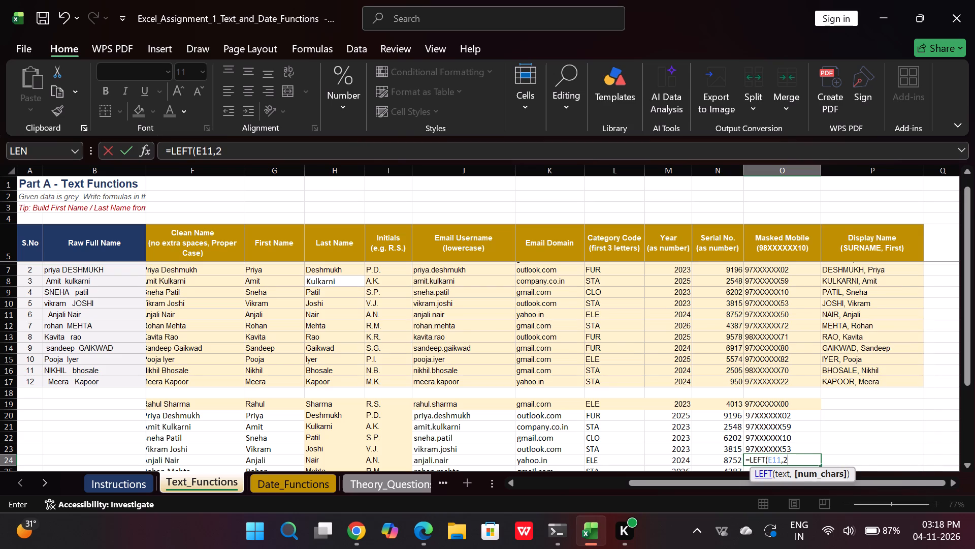
pyautogui.hotkey('shift', ')')
pyautogui.hotkey('shift', '&')
pyautogui.hotkey('shift', '"')
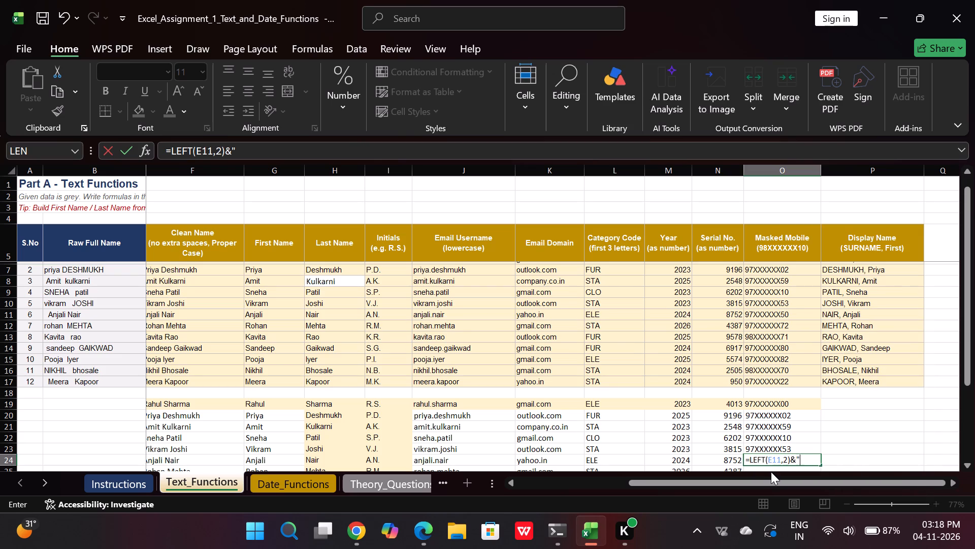
pyautogui.write('XXXXXX')
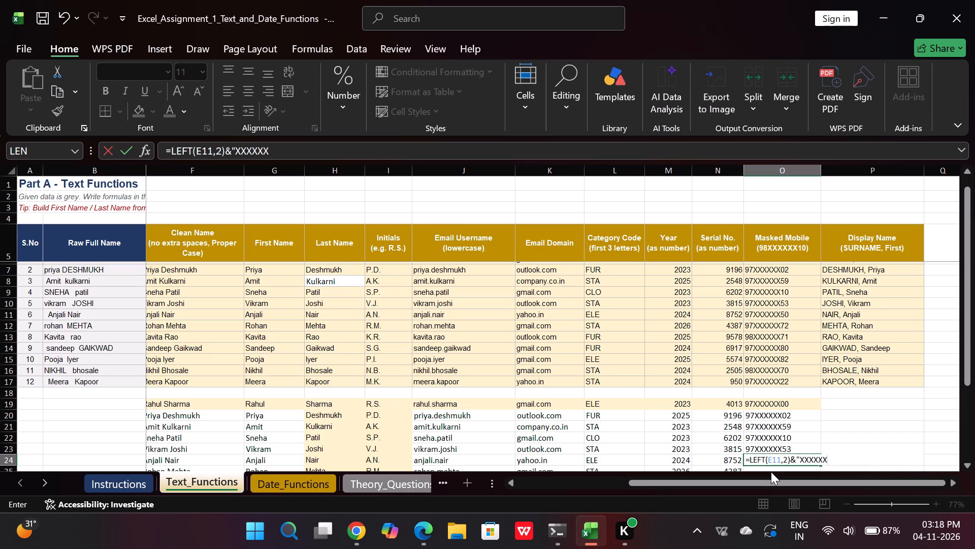
pyautogui.hotkey('shift', '"')
# Append &RIGHT(E11,2) and enter the masked mobile formula in cell O24 as =LEFT(E11,2)&"XXXXXX"&RIGHT(E11,2).
pyautogui.hotkey('shift', '&')
pyautogui.write('RIGHT')
pyautogui.doubleClick(864, 471)
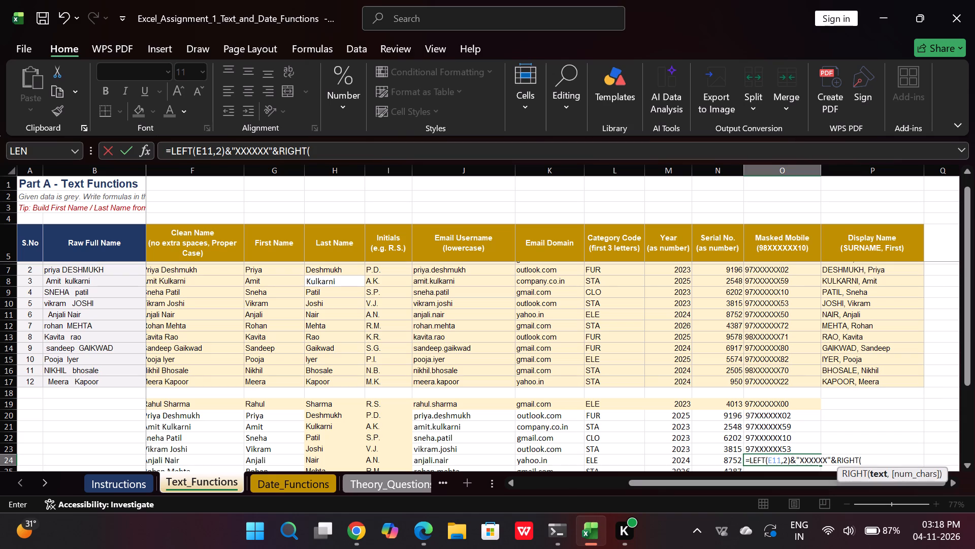
pyautogui.hotkey('shift', 'e')
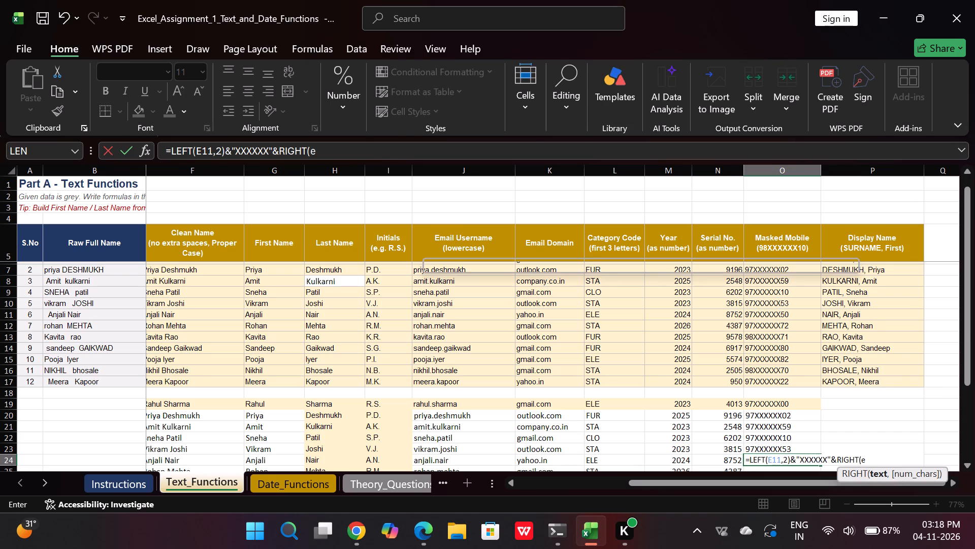
pyautogui.write('22')
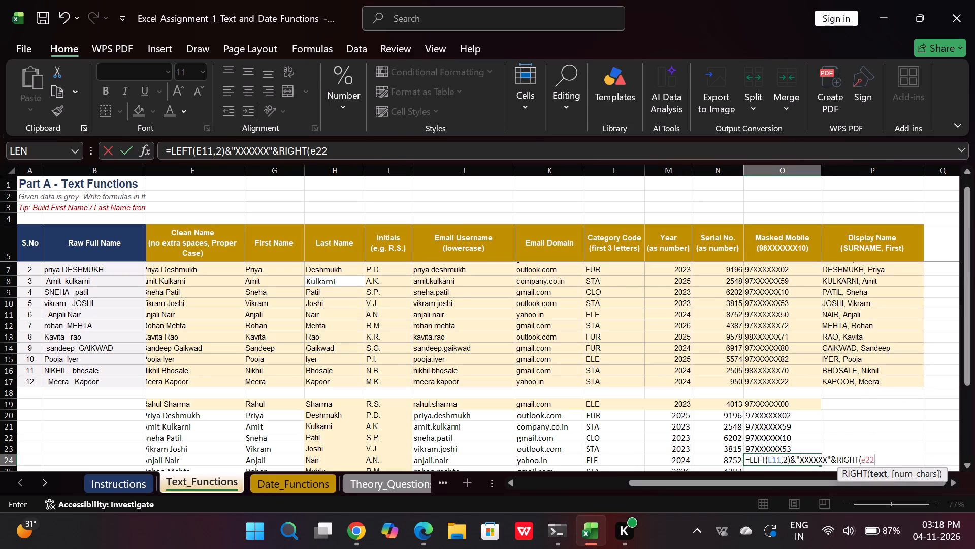
pyautogui.press('BackSpace')
pyautogui.press('BackSpace')
pyautogui.write('11')
pyautogui.press(',')
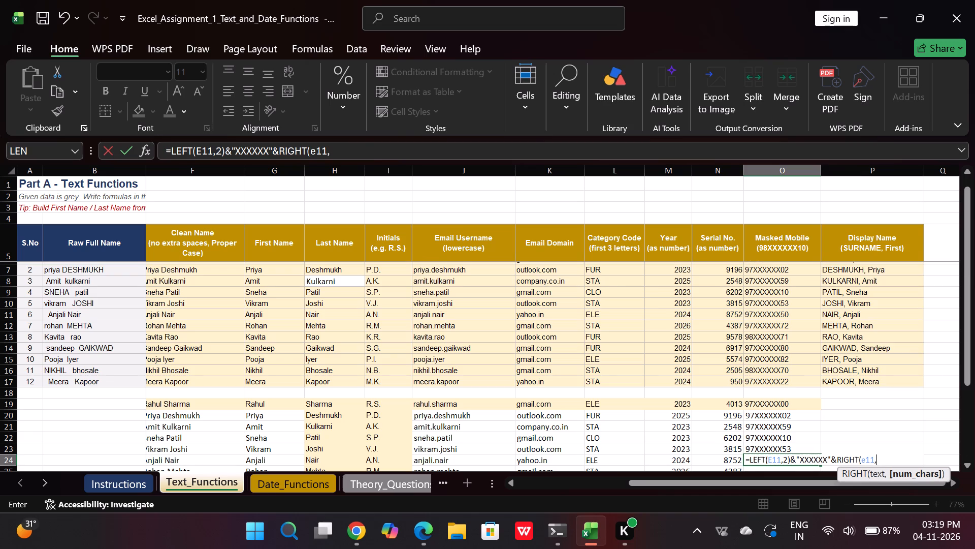
pyautogui.press('2')
pyautogui.hotkey('shift', ')')
pyautogui.press('Return')
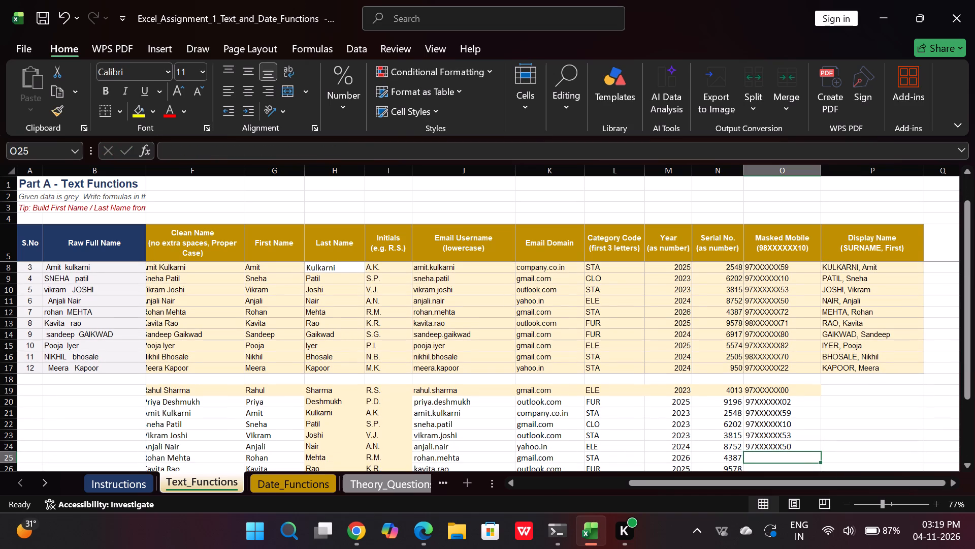
# Start the seventh row's masked mobile formula in cell O25 with =LEFT(E12,2)&"XXXXXX".
pyautogui.press('=')
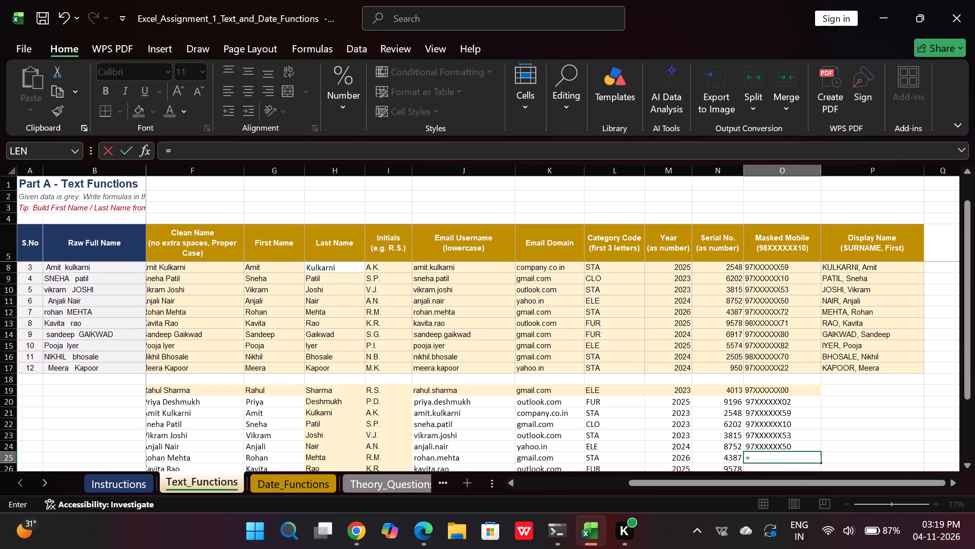
pyautogui.write('LE')
pyautogui.write('FT')
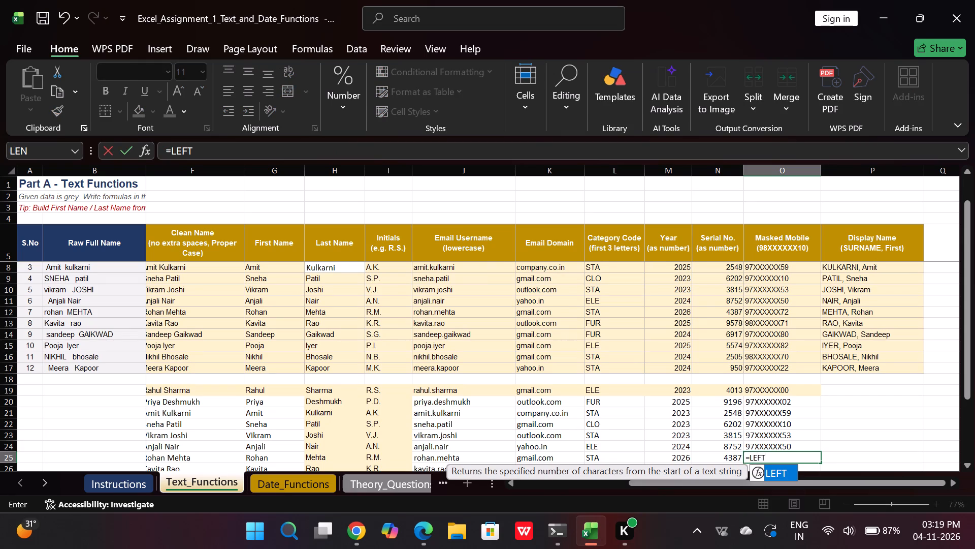
pyautogui.doubleClick(773, 473)
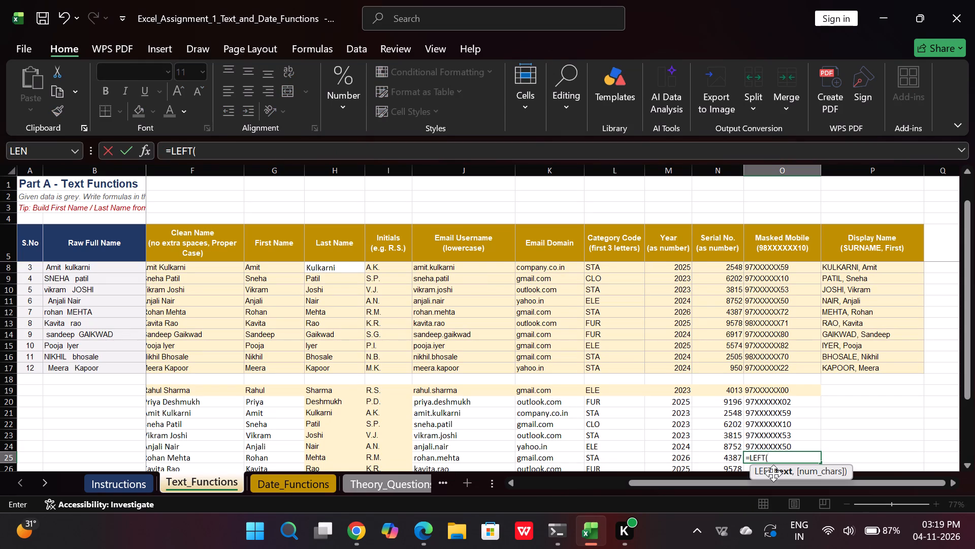
pyautogui.write('E12')
pyautogui.press(',')
pyautogui.press('2')
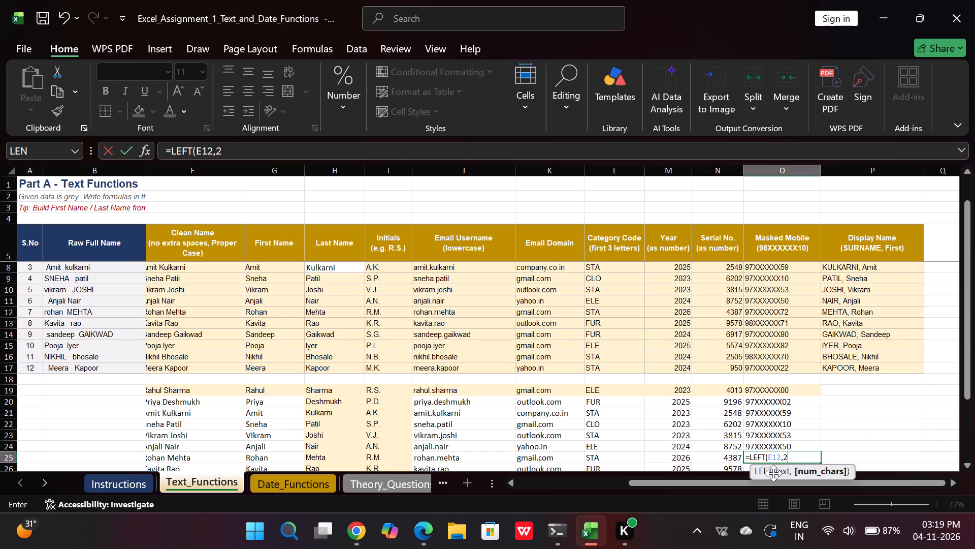
pyautogui.hotkey('shift', ')')
pyautogui.hotkey('shift', '&')
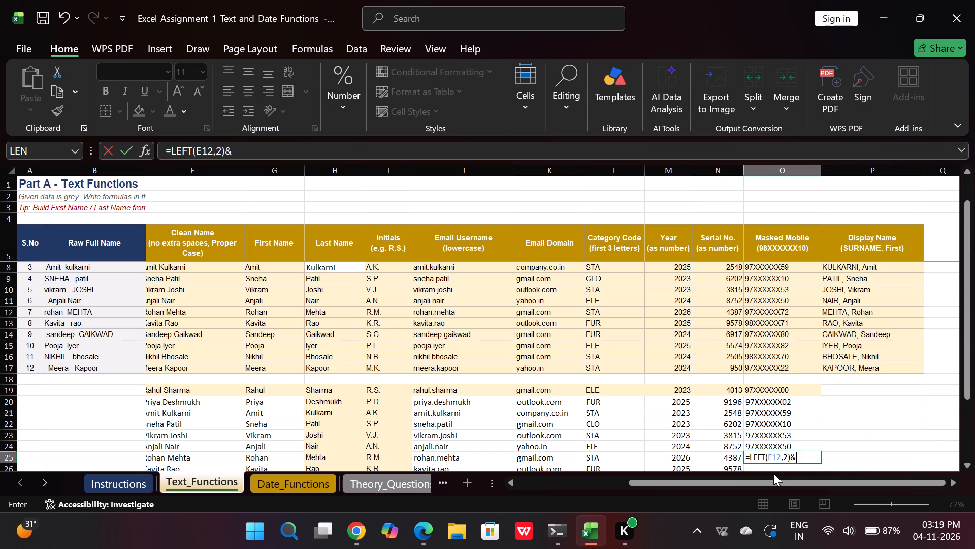
pyautogui.hotkey('shift', '"')
pyautogui.write('XXXXXX')
pyautogui.hotkey('shift', '"')
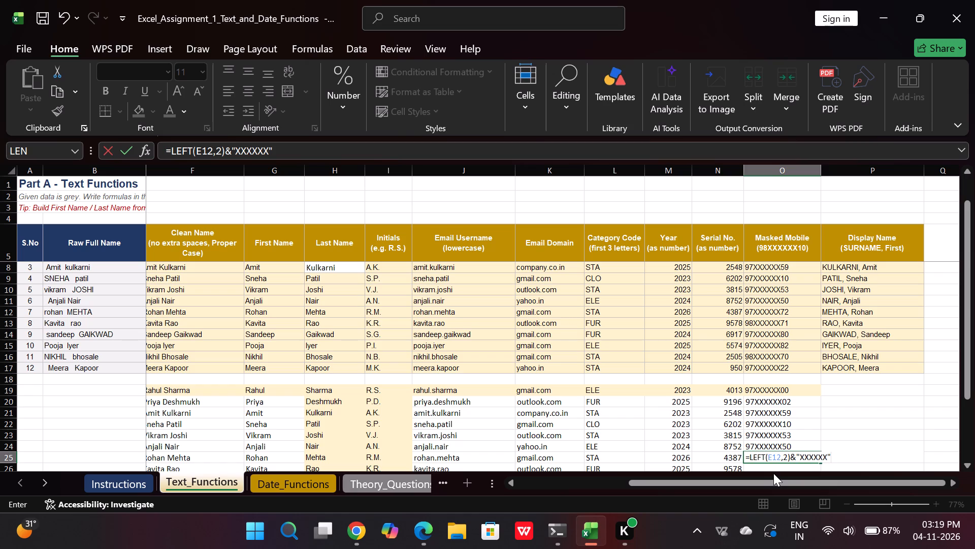
pyautogui.press(',')
pyautogui.press('BackSpace')
# Append &RIGHT(E12,2) and enter the masked mobile formula in cell O25 as =LEFT(E12,2)&"XXXXXX"&RIGHT(E12,2).
pyautogui.hotkey('shift', '&')
pyautogui.write('RIGHT')
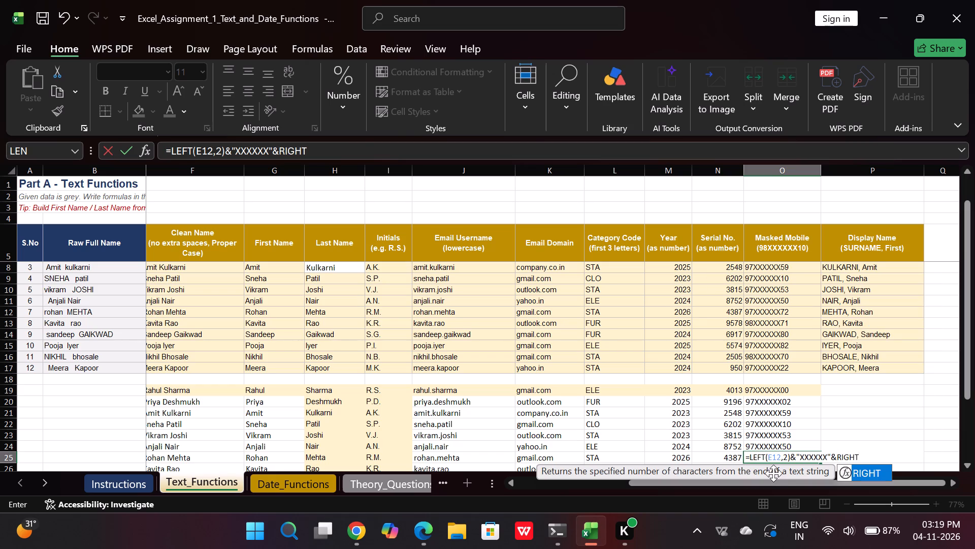
pyautogui.doubleClick(872, 476)
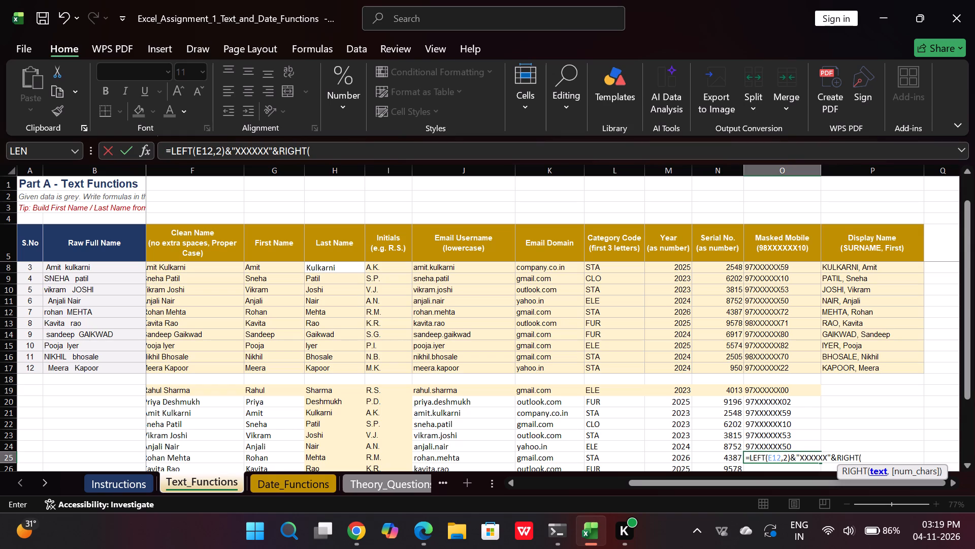
pyautogui.hotkey('shift', 'e')
pyautogui.press('BackSpace')
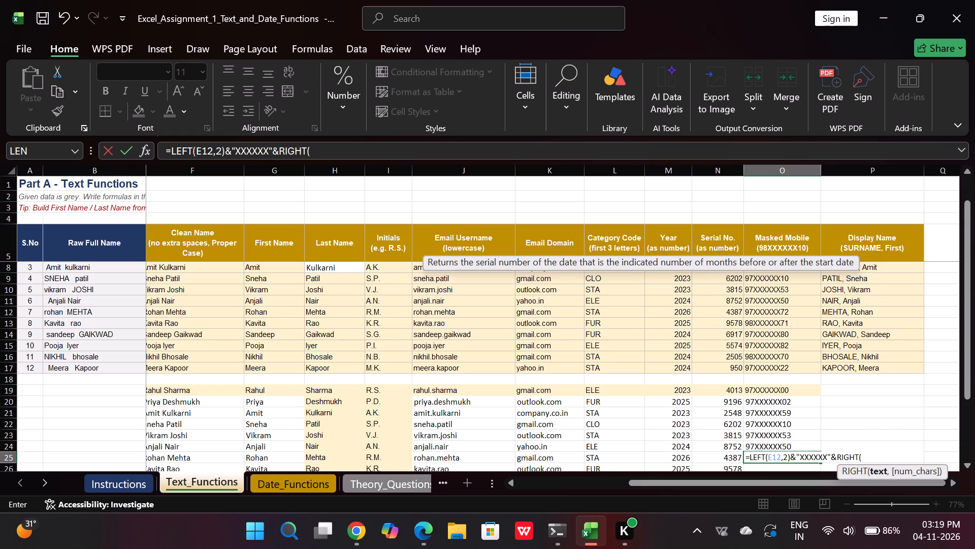
pyautogui.press('e')
pyautogui.write('12')
pyautogui.press(',')
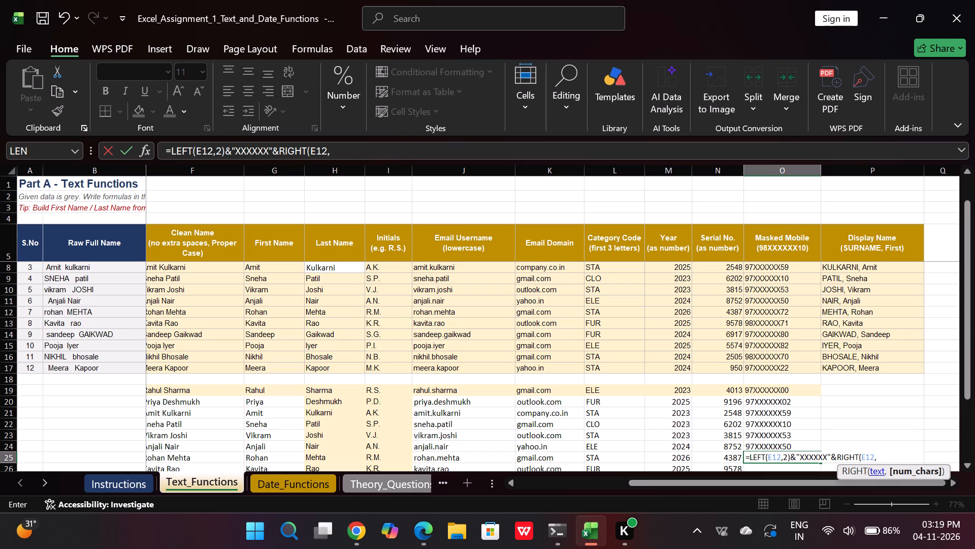
pyautogui.press('2')
pyautogui.hotkey('shift', ')')
pyautogui.press('Return')
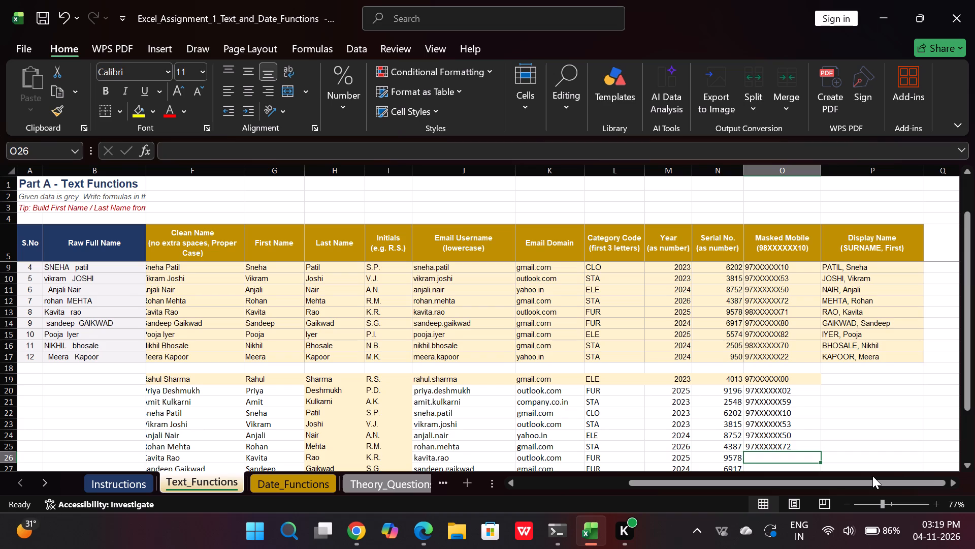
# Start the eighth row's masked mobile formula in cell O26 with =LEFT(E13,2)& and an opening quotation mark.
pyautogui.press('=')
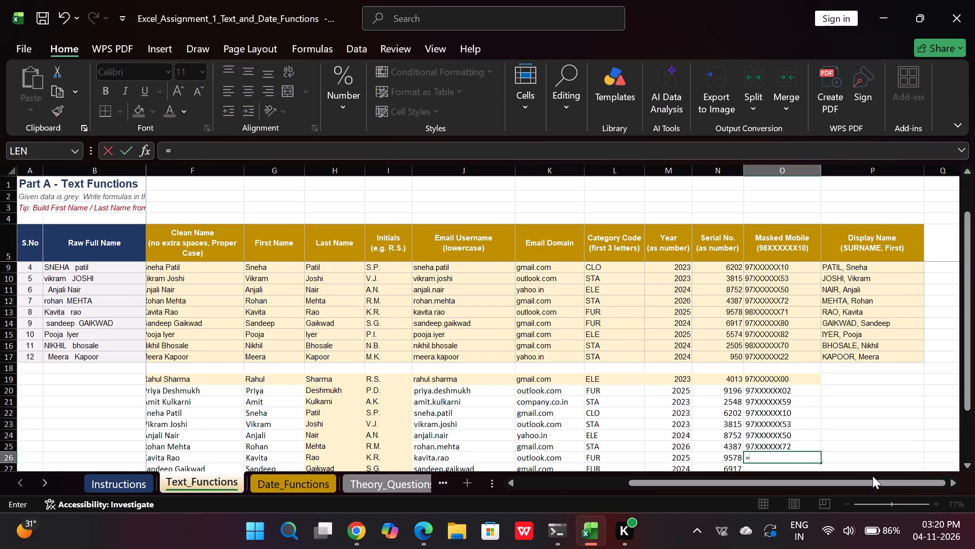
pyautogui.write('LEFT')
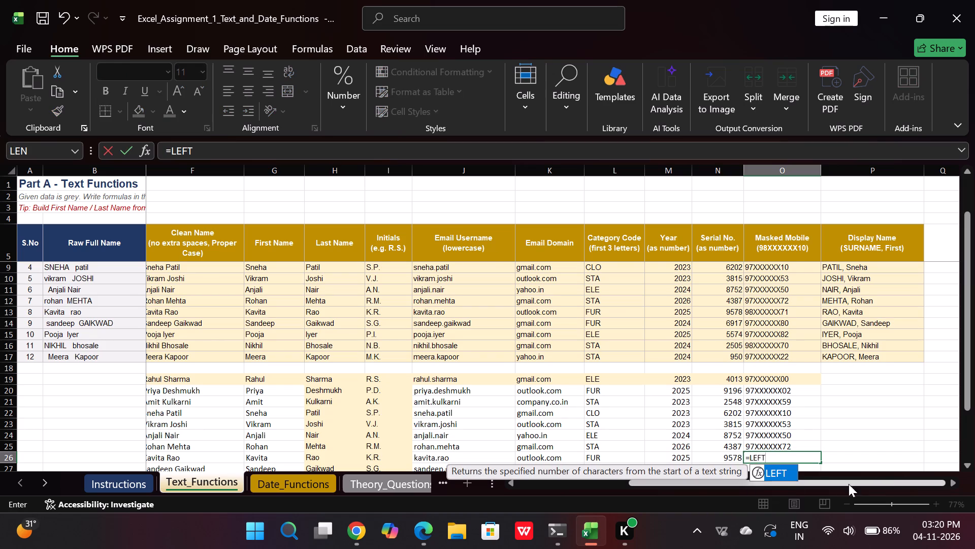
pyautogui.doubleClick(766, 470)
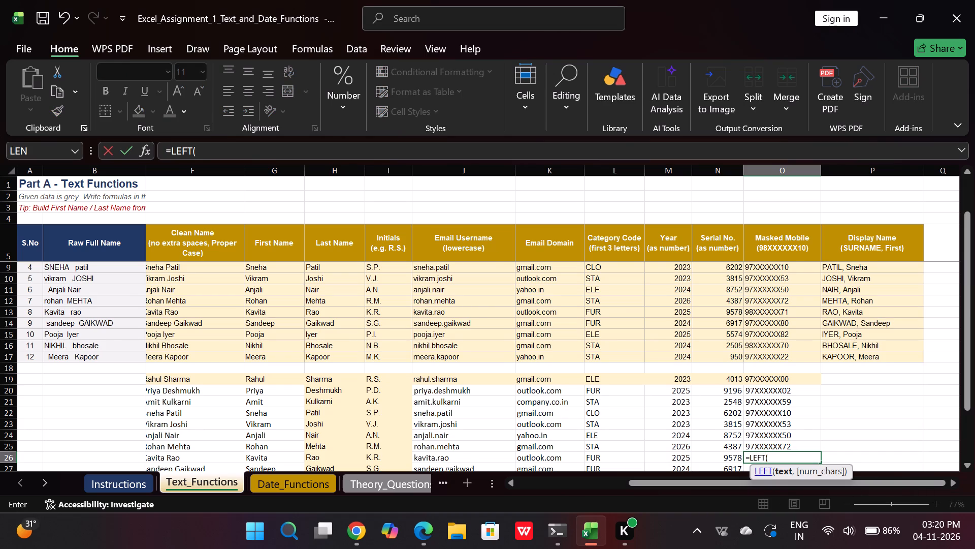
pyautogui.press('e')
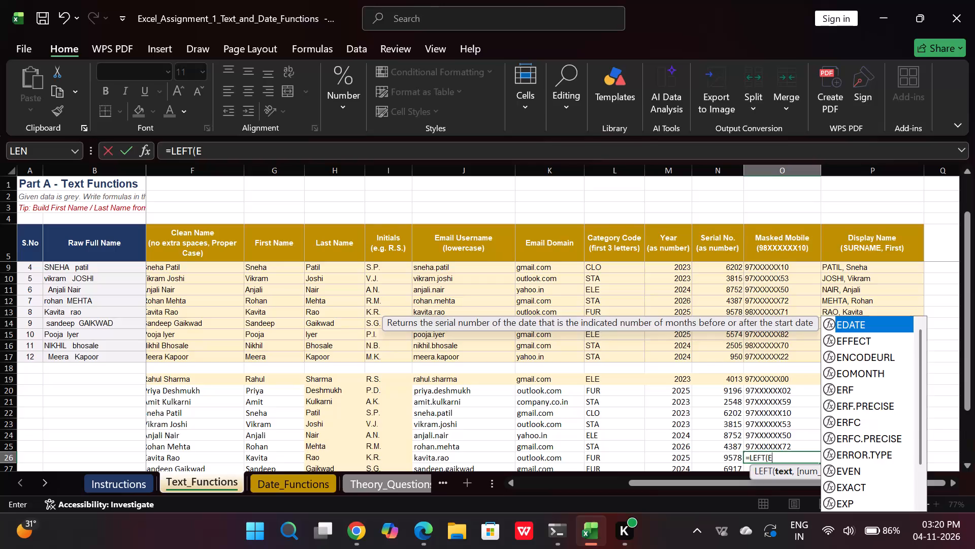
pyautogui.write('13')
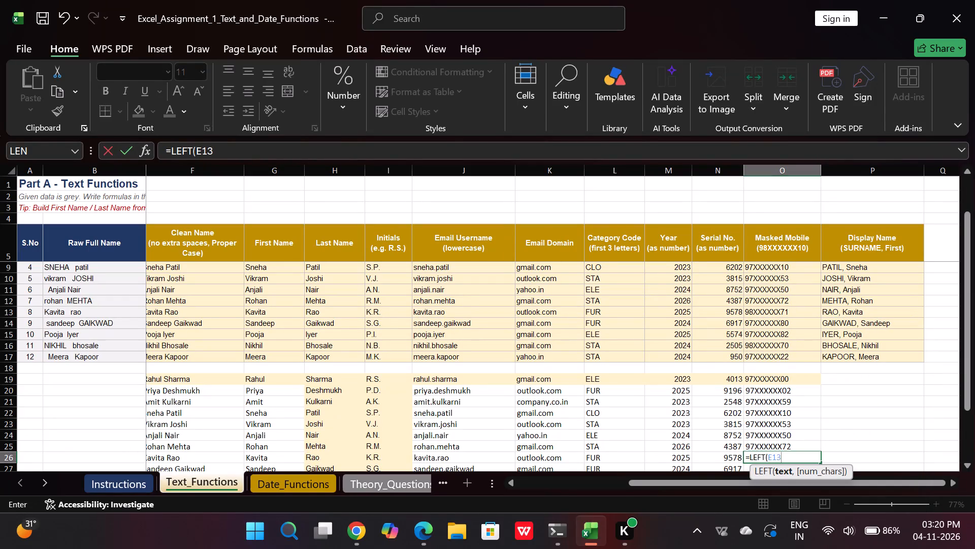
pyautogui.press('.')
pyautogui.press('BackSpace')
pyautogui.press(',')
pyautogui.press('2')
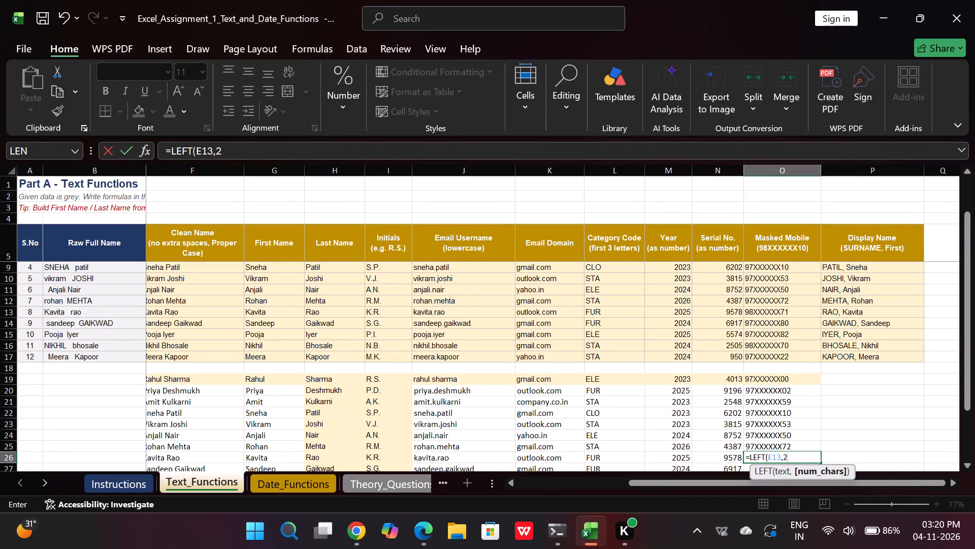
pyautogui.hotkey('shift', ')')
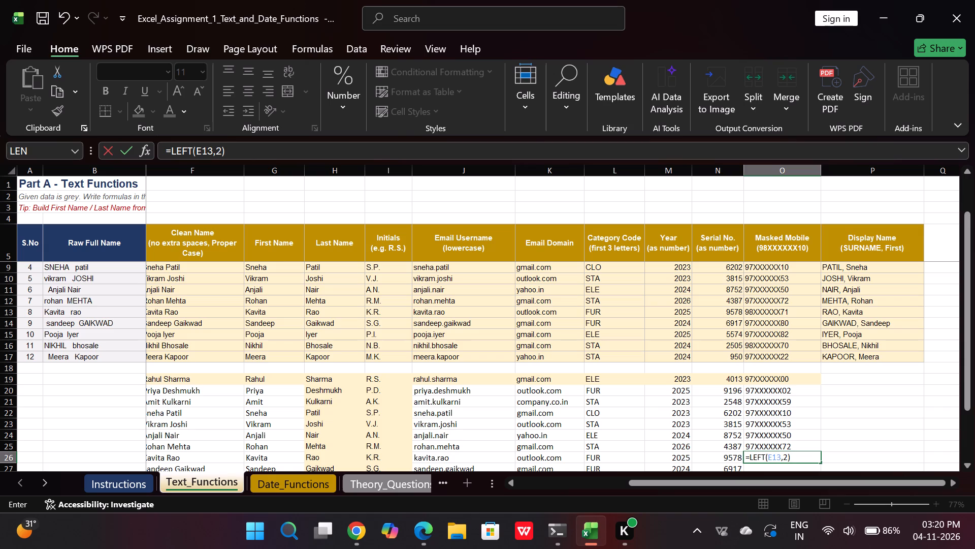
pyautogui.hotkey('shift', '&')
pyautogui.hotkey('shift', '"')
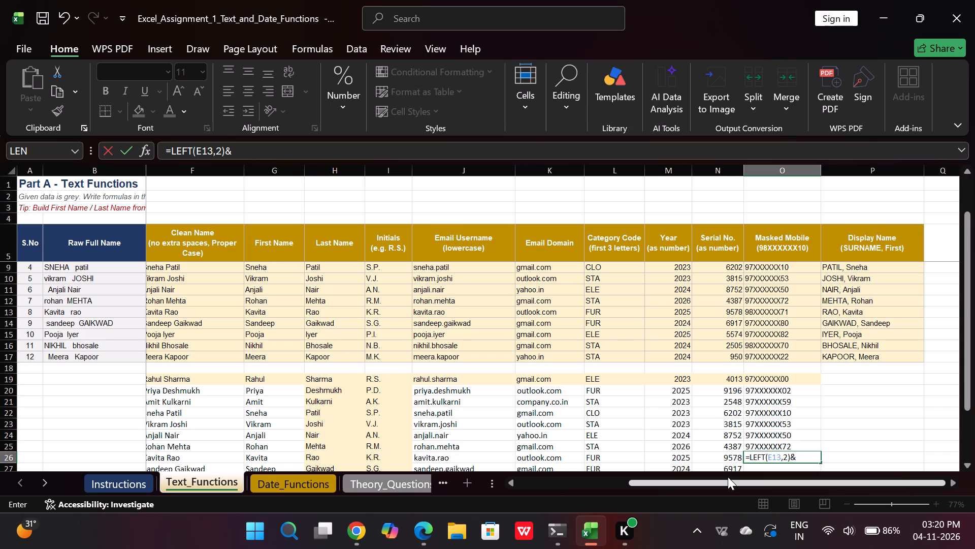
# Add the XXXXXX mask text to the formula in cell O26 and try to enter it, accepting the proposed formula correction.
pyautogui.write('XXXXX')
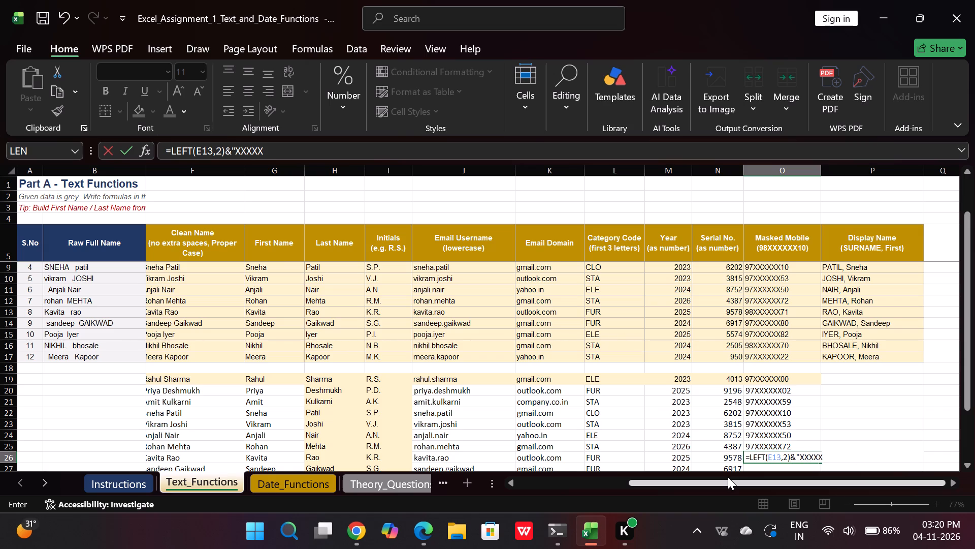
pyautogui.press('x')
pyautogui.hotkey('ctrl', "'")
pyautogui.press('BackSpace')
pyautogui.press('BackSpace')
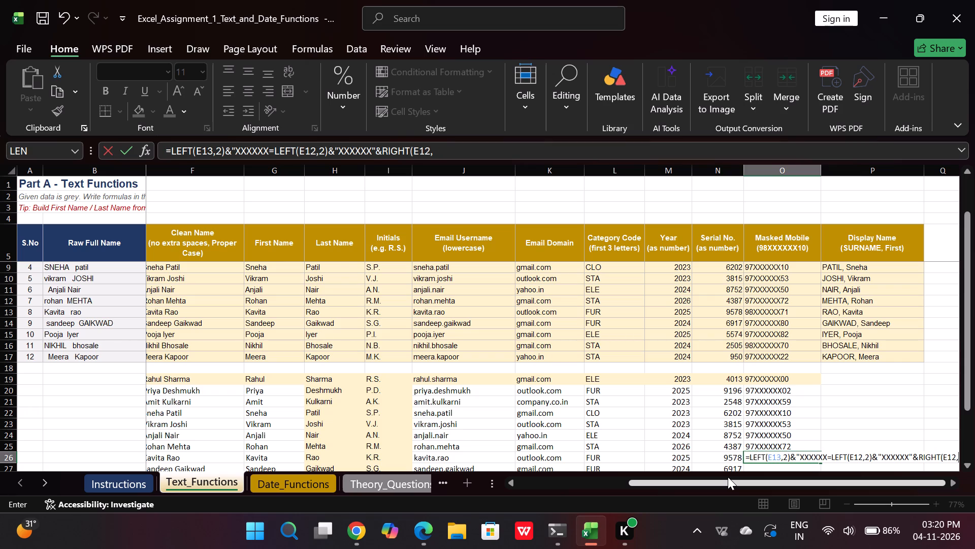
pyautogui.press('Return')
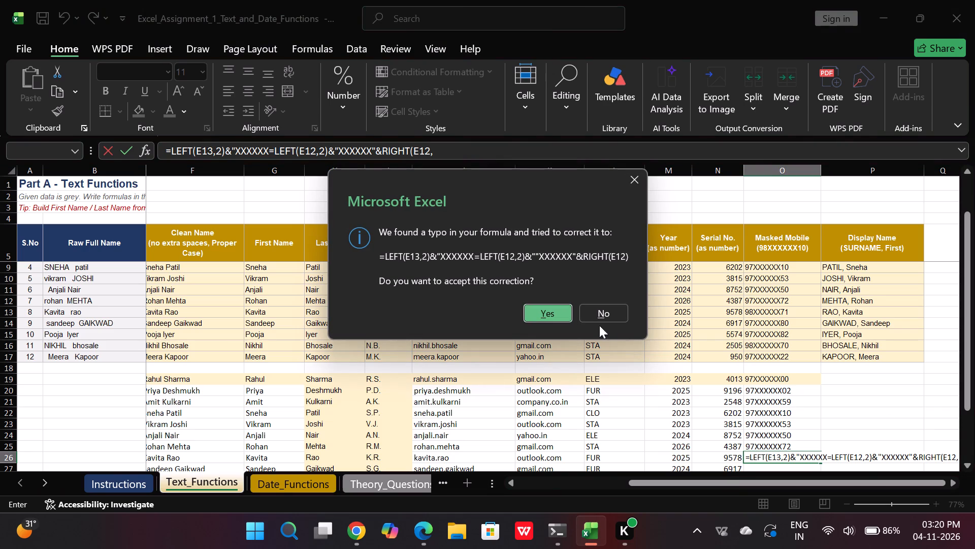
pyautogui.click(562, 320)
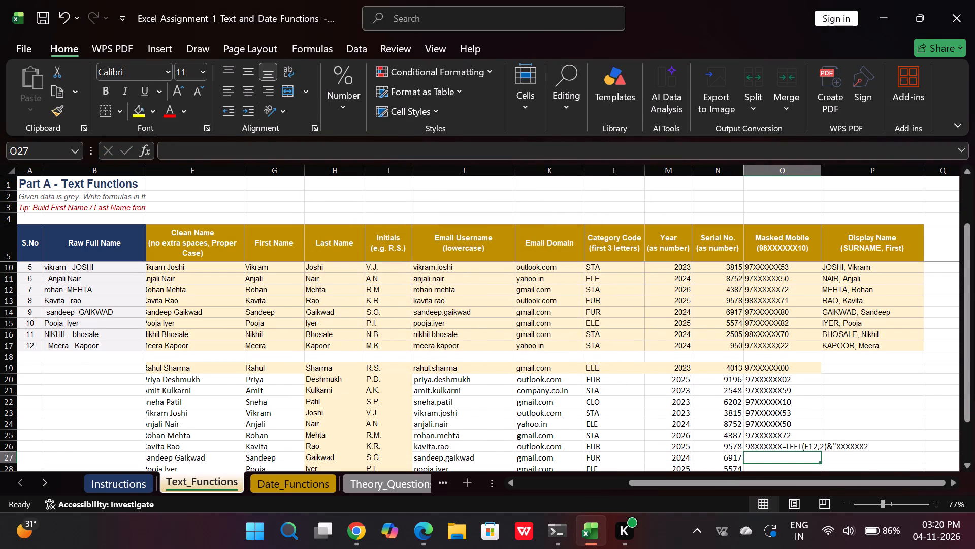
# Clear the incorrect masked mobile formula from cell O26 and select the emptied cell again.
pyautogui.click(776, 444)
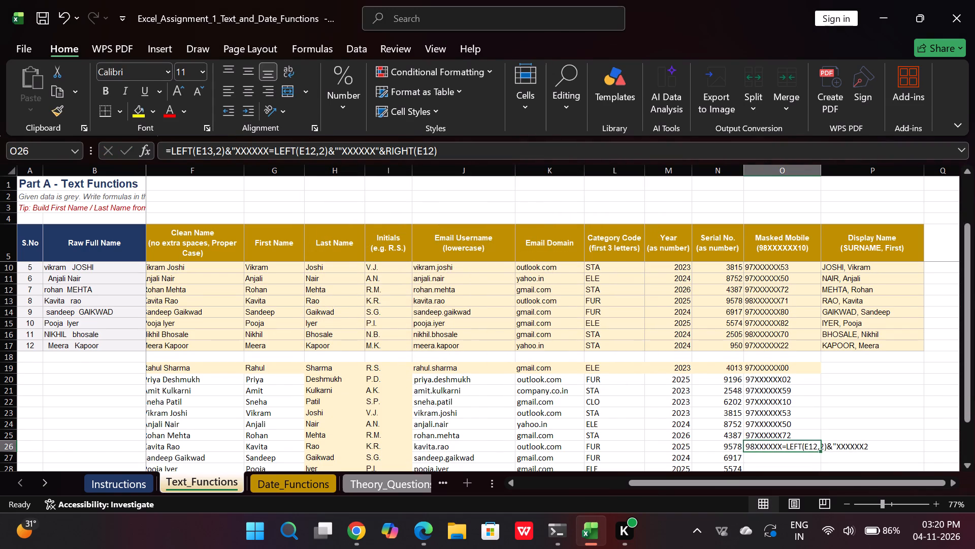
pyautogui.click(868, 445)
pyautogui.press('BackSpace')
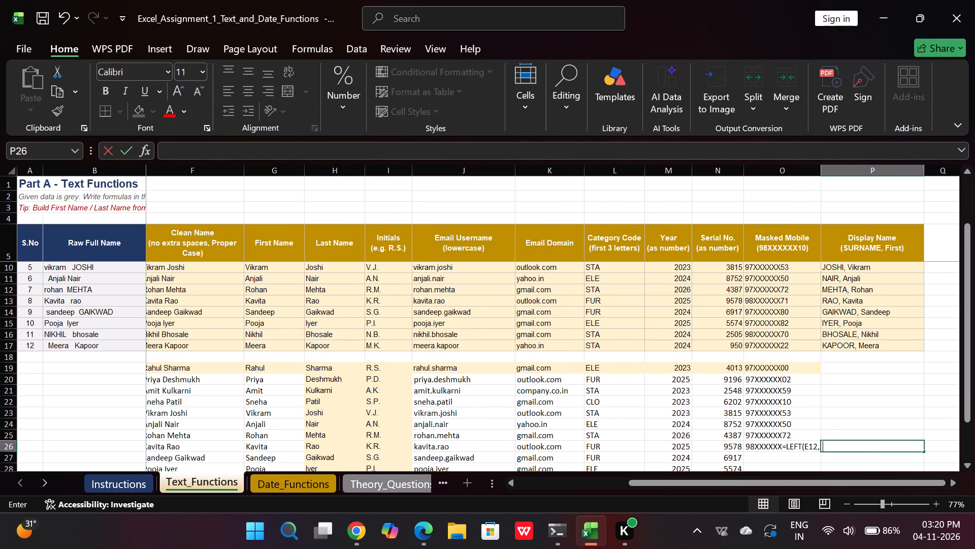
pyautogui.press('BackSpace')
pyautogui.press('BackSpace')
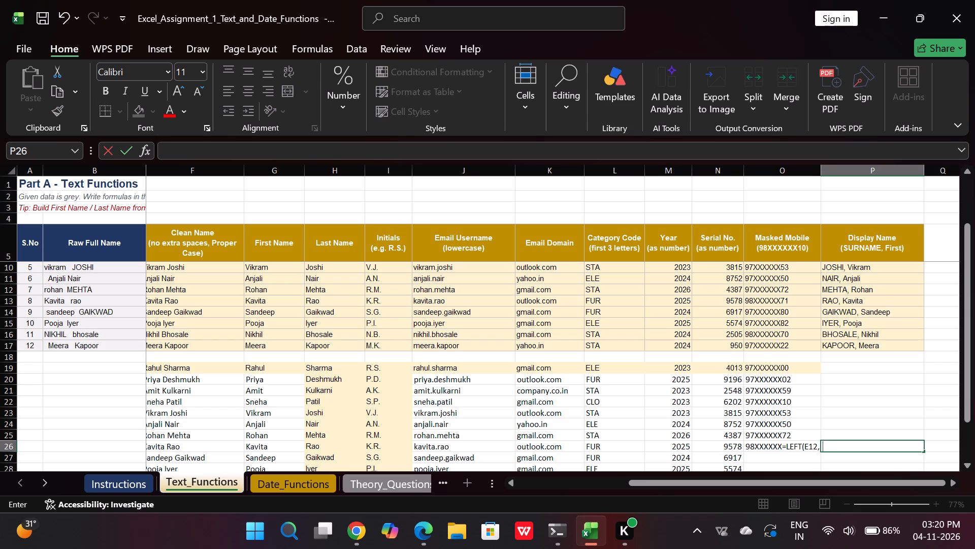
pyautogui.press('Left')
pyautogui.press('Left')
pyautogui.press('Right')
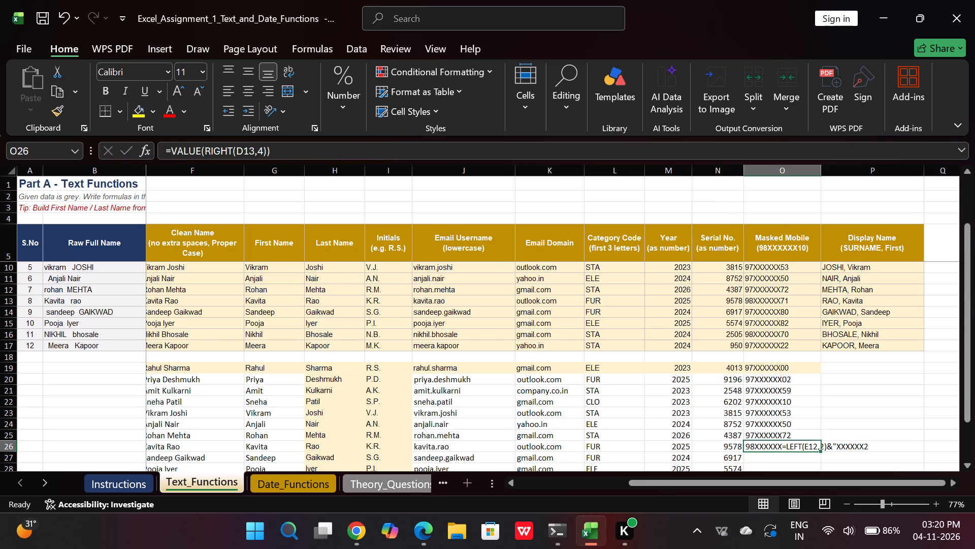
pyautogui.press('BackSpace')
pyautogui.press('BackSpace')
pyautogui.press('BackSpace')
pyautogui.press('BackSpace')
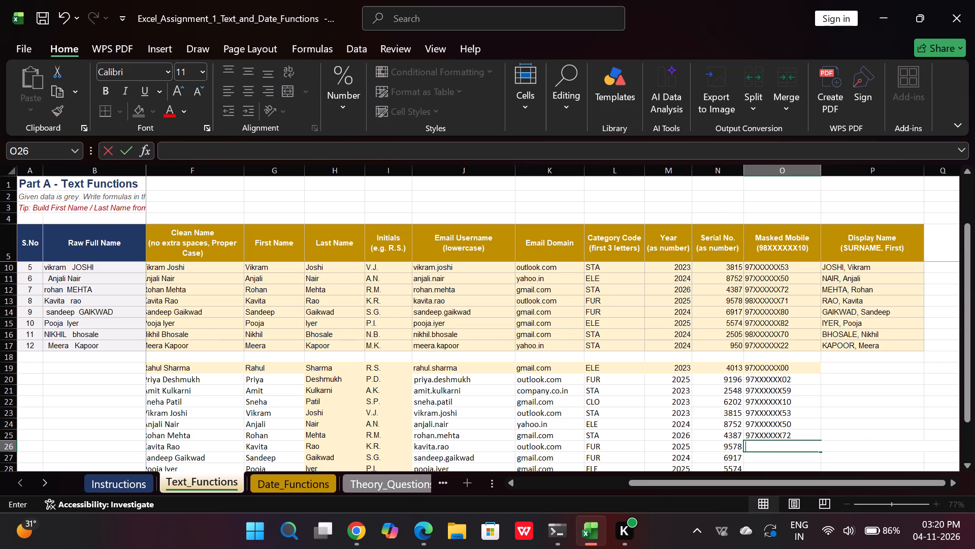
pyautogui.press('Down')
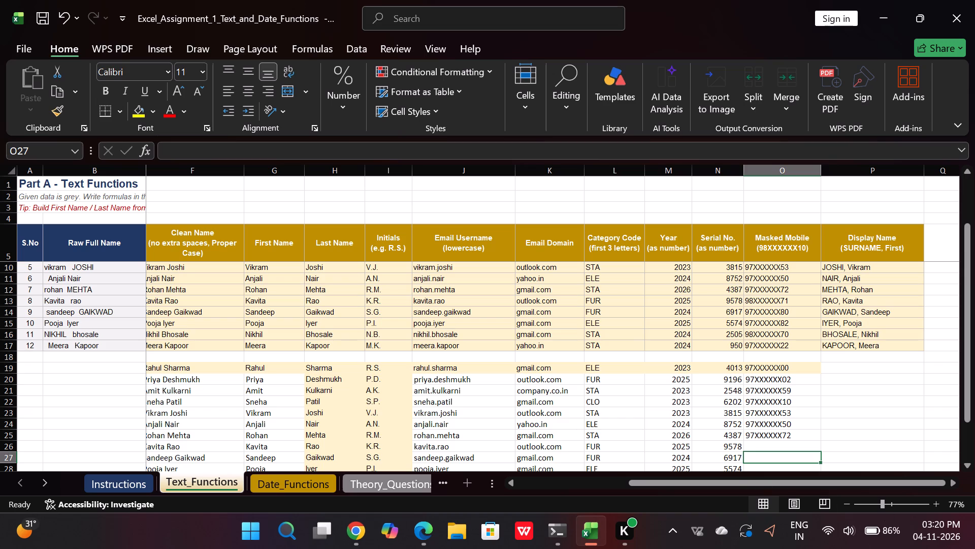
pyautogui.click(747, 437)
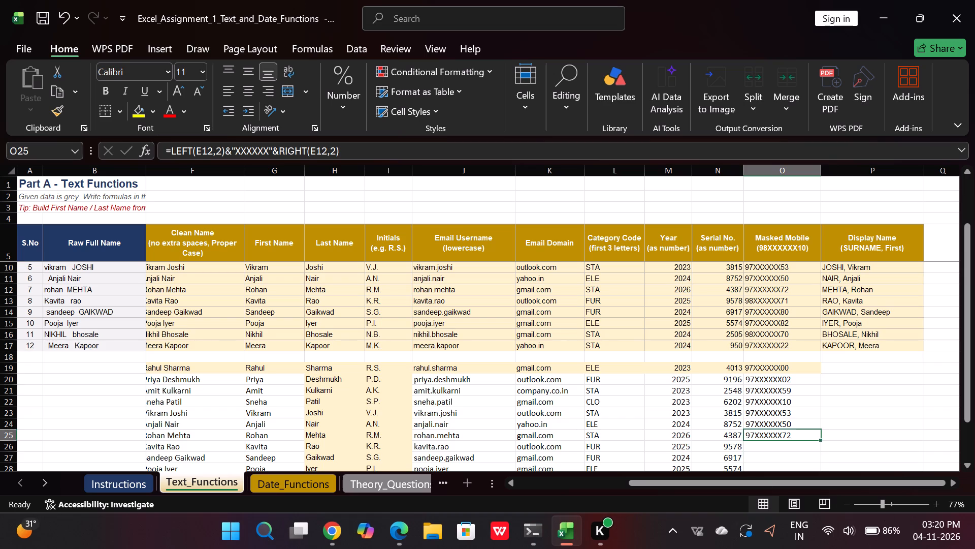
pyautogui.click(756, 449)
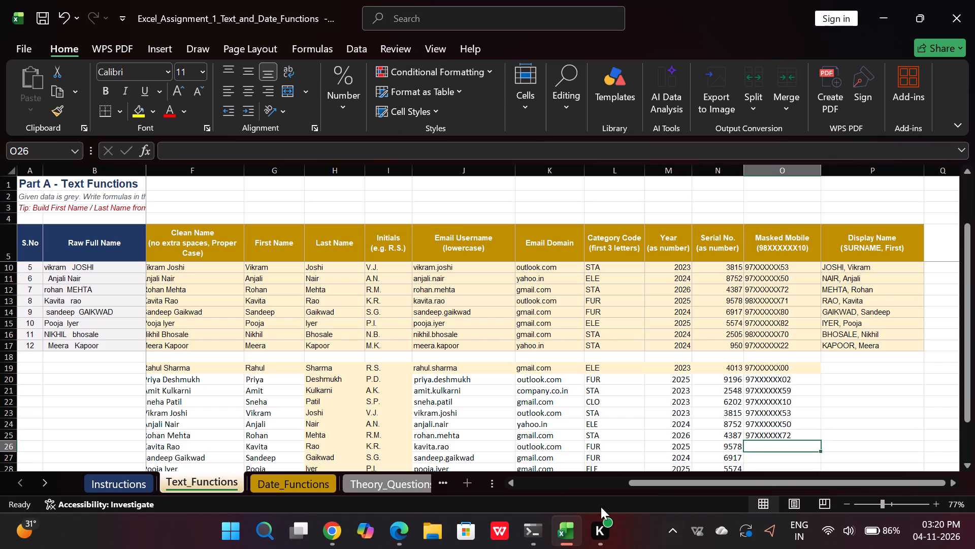